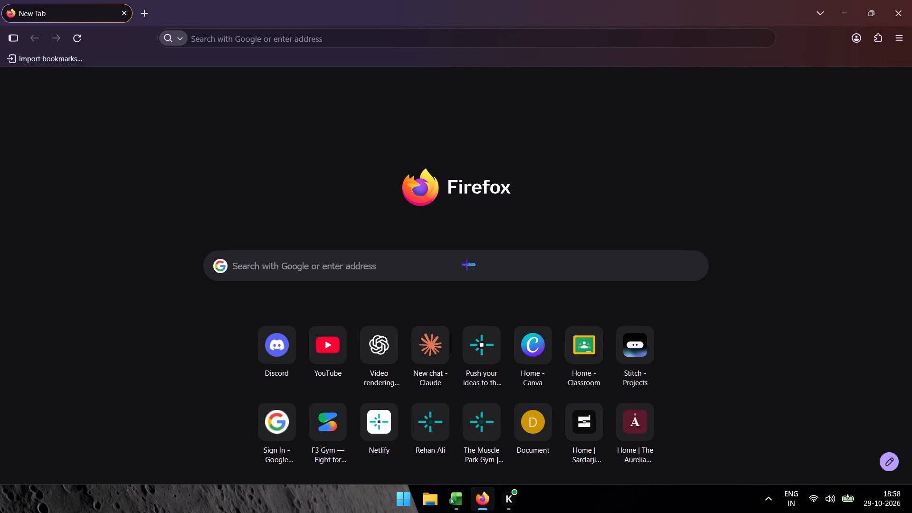
Go to Google Classroom and open the Excel0700indrapuri class.
left_click(586, 361)
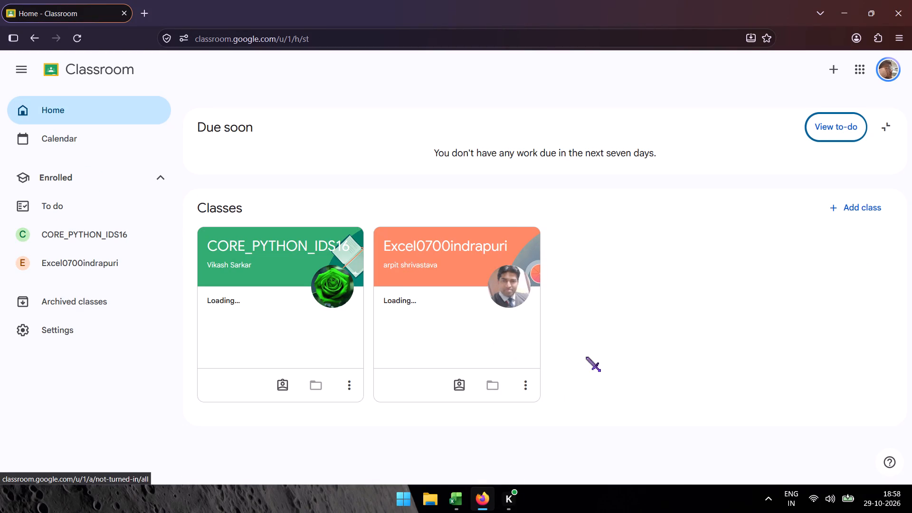
left_click(458, 262)
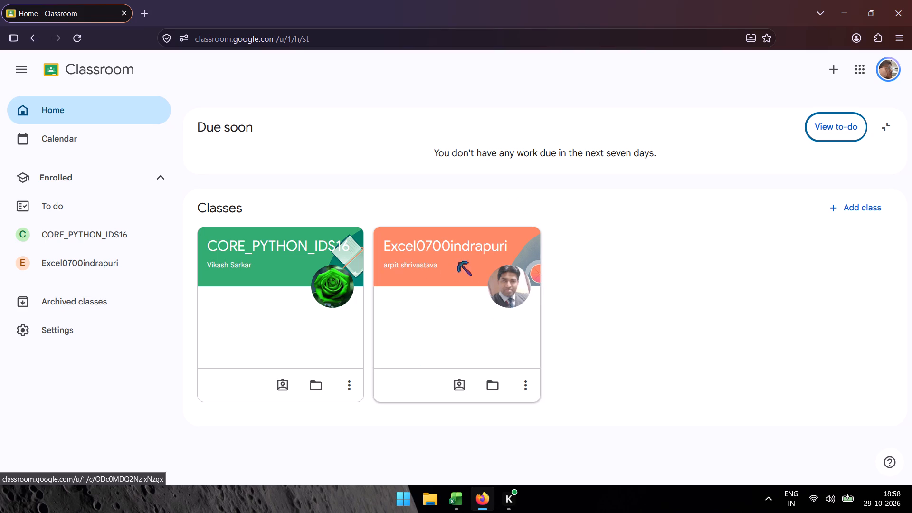
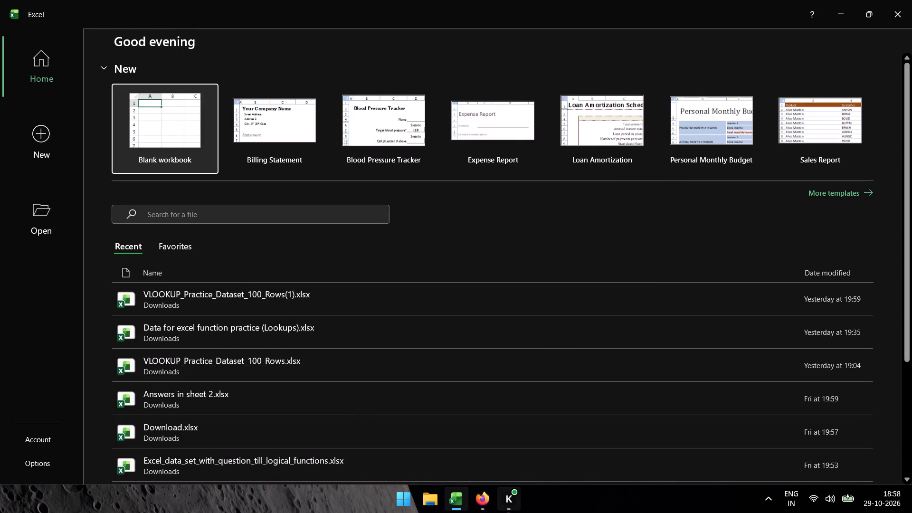
Switch to Firefox and reload the Excel0700indrapuri class page.
left_click(484, 504)
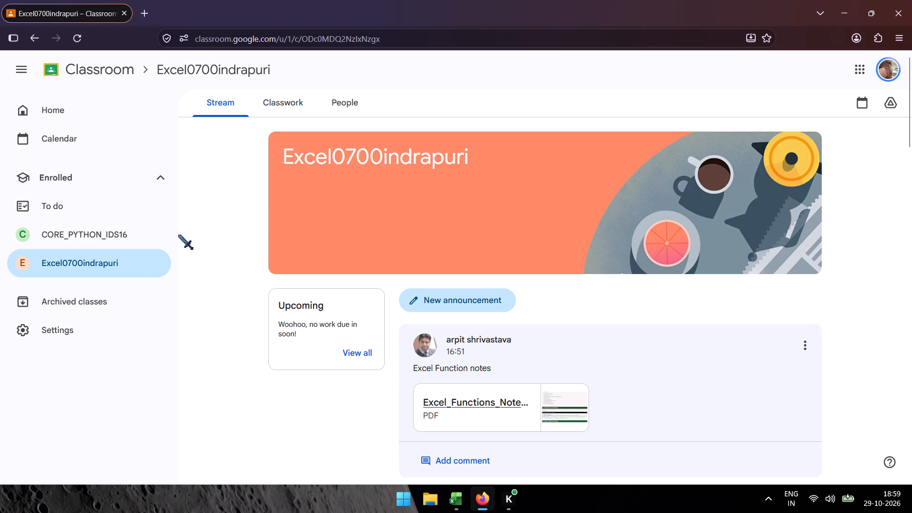
left_click(76, 37)
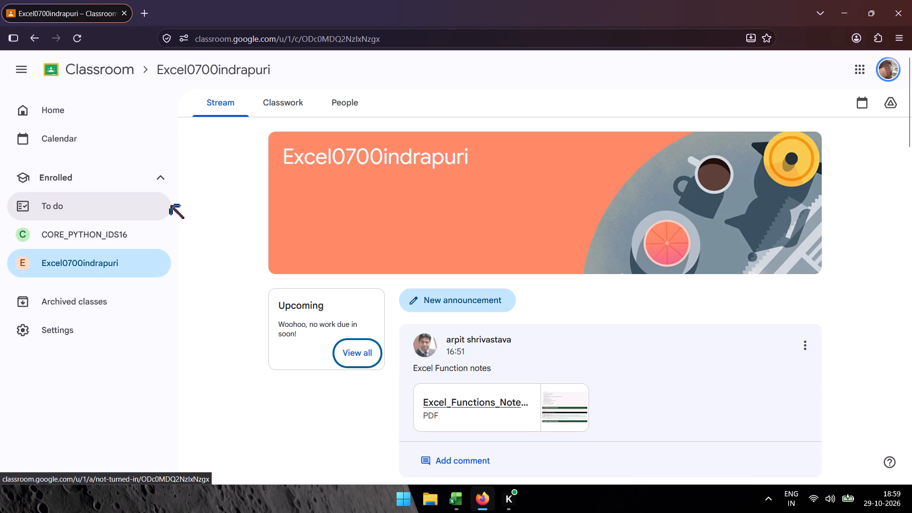
Open the Excel_Functions_Notes PDF attached to the Excel Function notes post in the class stream.
scroll(644, 410, "down", 1)
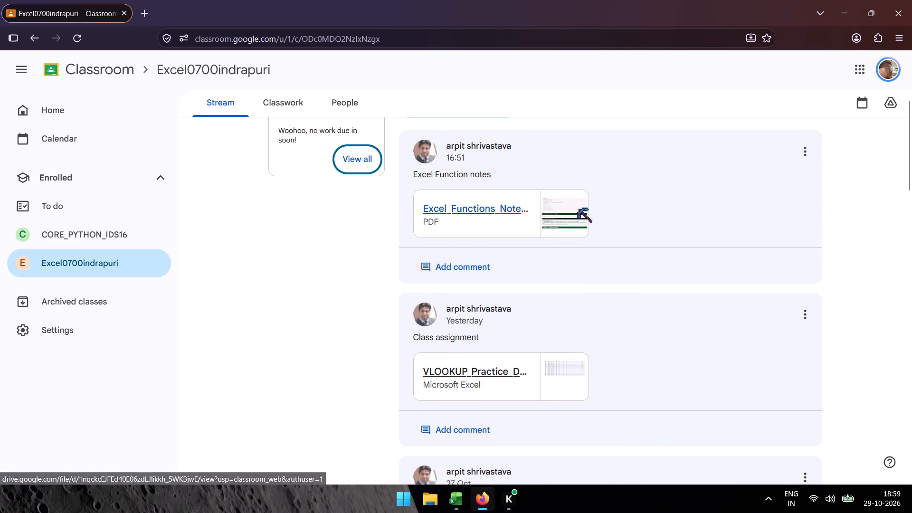
scroll(642, 249, "up", 1)
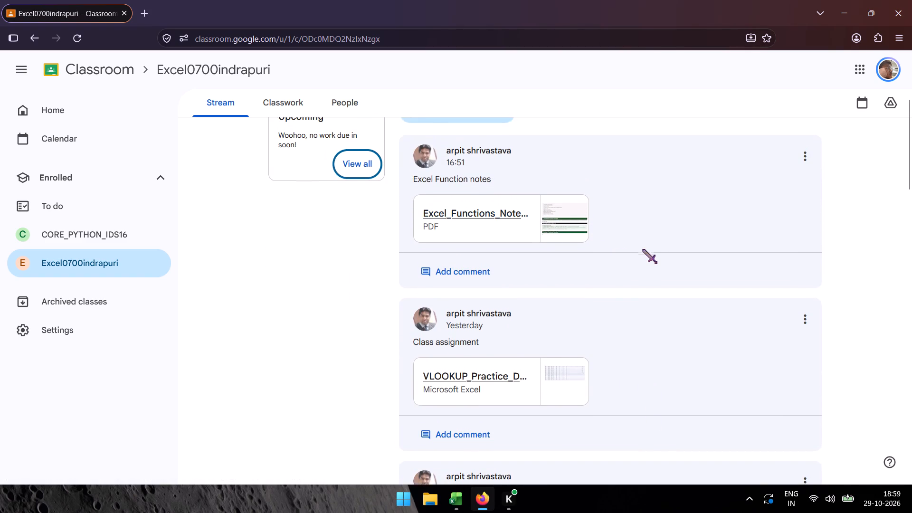
scroll(642, 249, "up", 1)
left_click(564, 258)
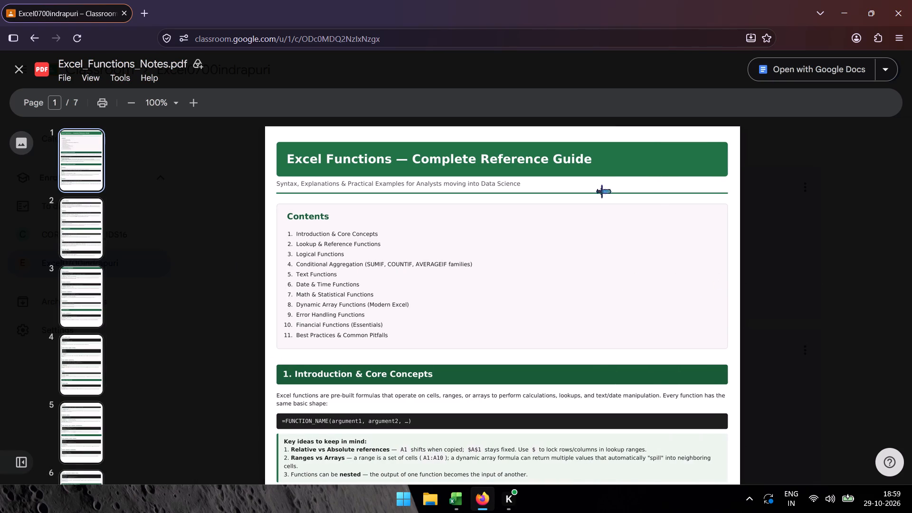
Skim the Excel functions guide, including its contents list and Lookup & Reference Functions section, and return to the class stream.
scroll(536, 245, "down", 16)
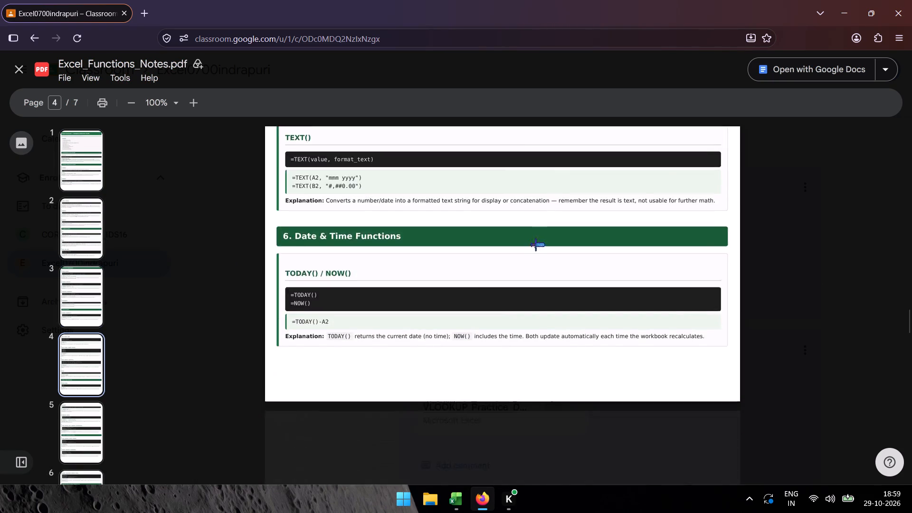
scroll(536, 245, "up", 9)
scroll(536, 245, "up", 14)
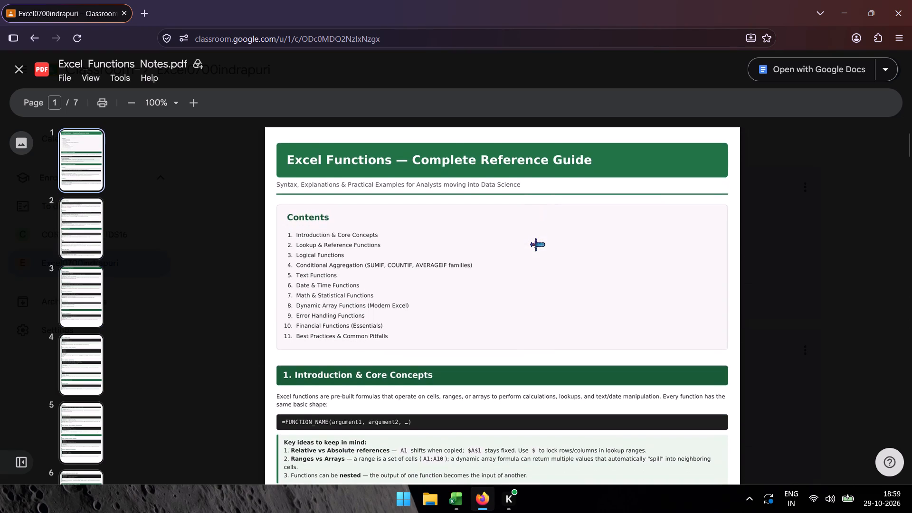
scroll(536, 245, "down", 2)
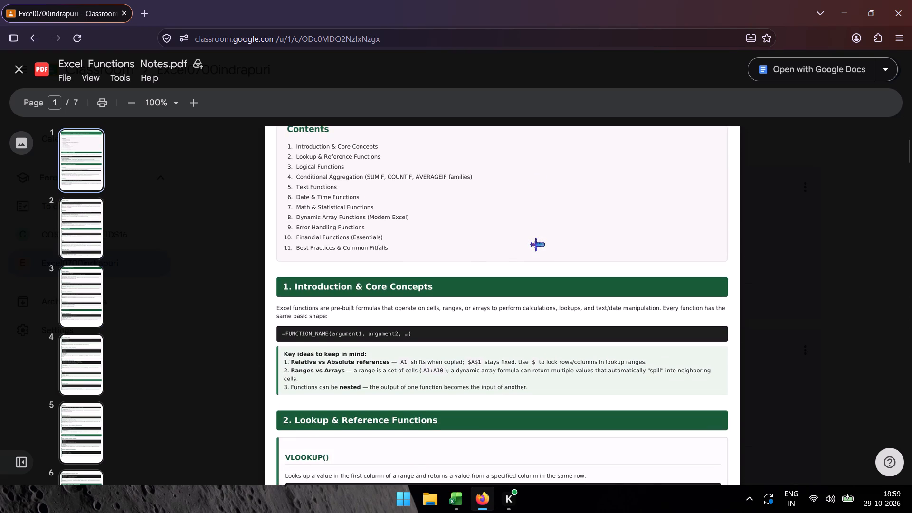
scroll(536, 245, "down", 3)
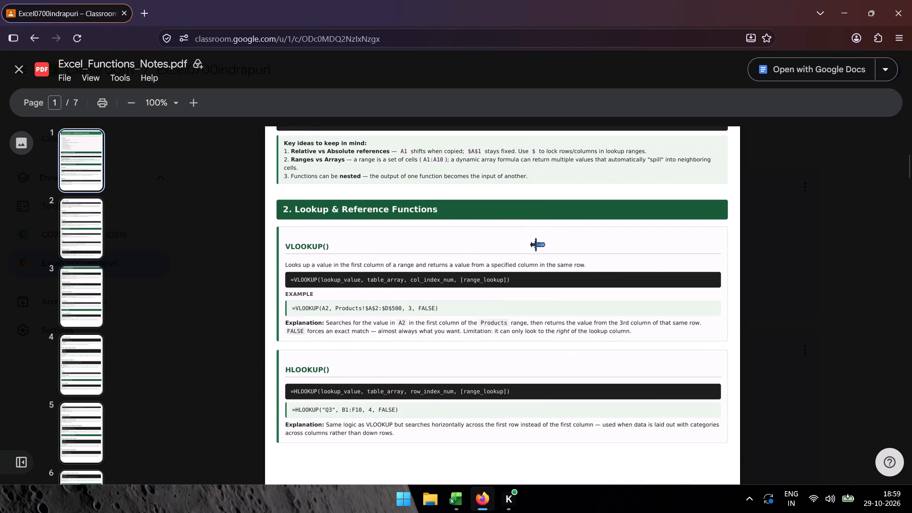
scroll(536, 245, "down", 7)
scroll(536, 245, "up", 10)
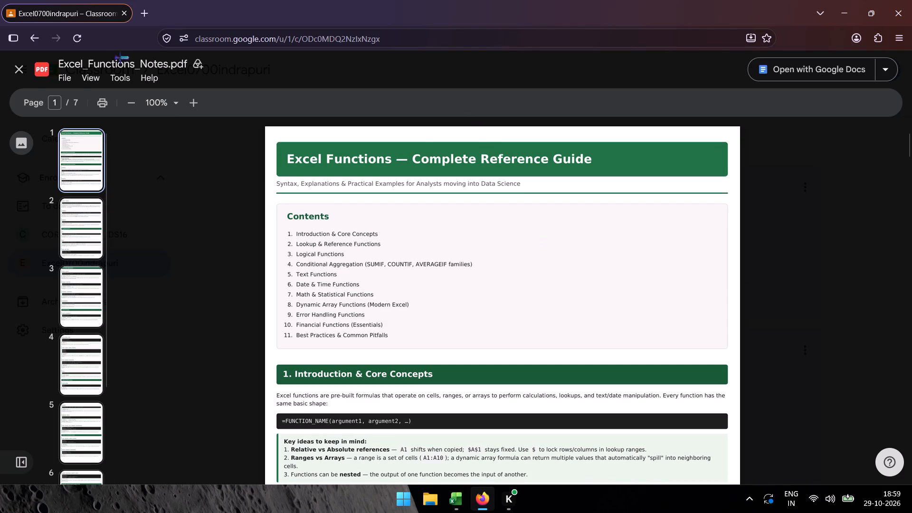
left_click(14, 70)
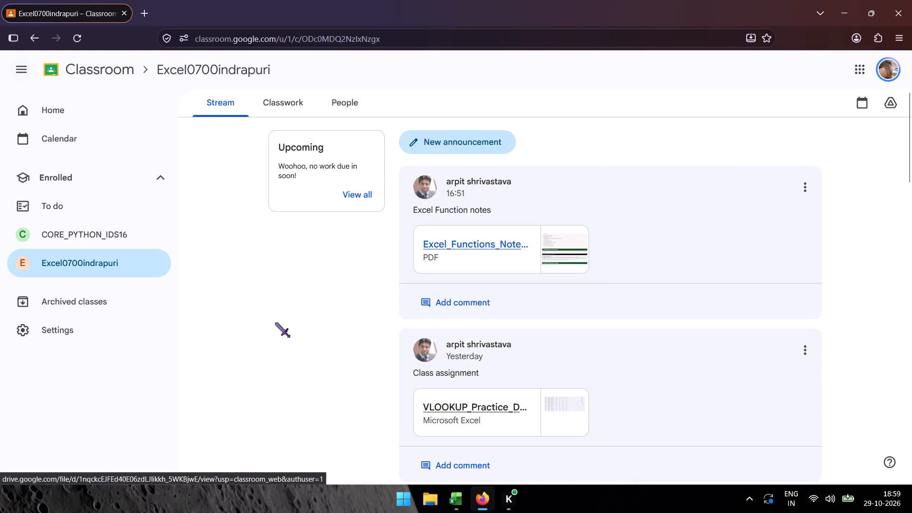
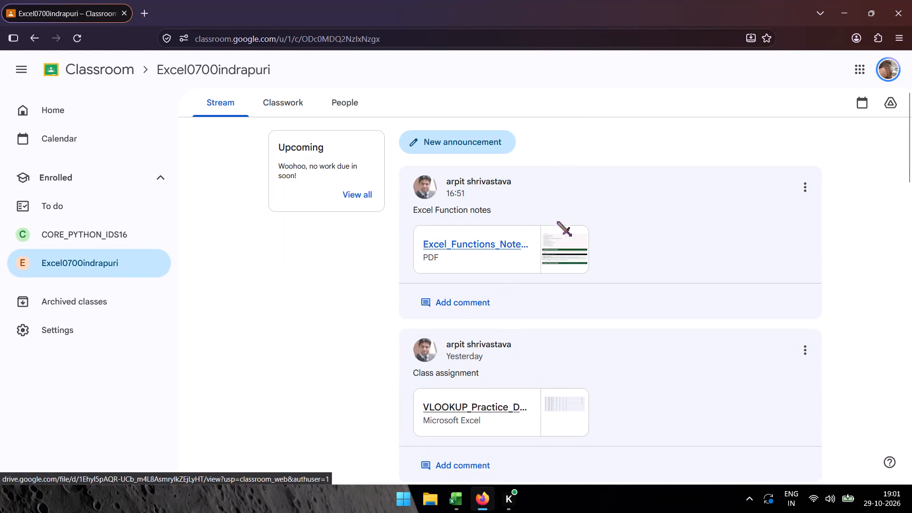
Reload the Excel0700indrapuri class stream to check for new posts.
left_click(77, 43)
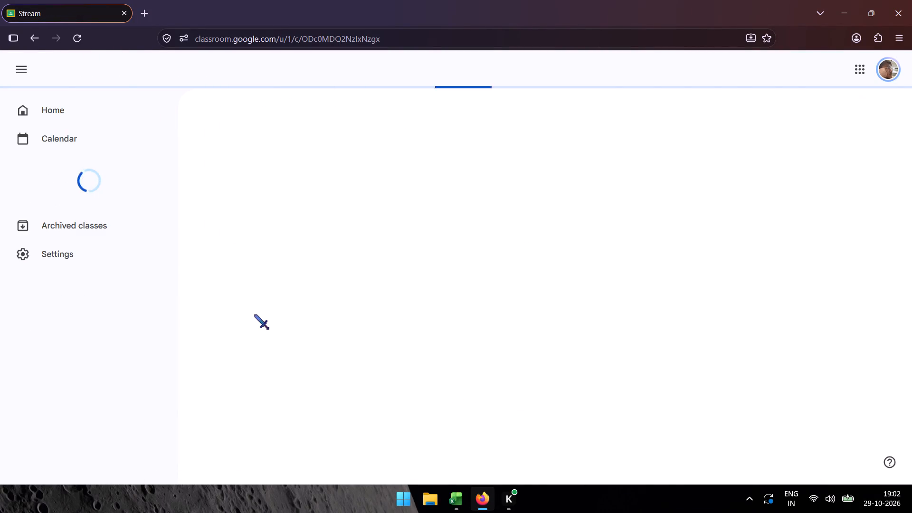
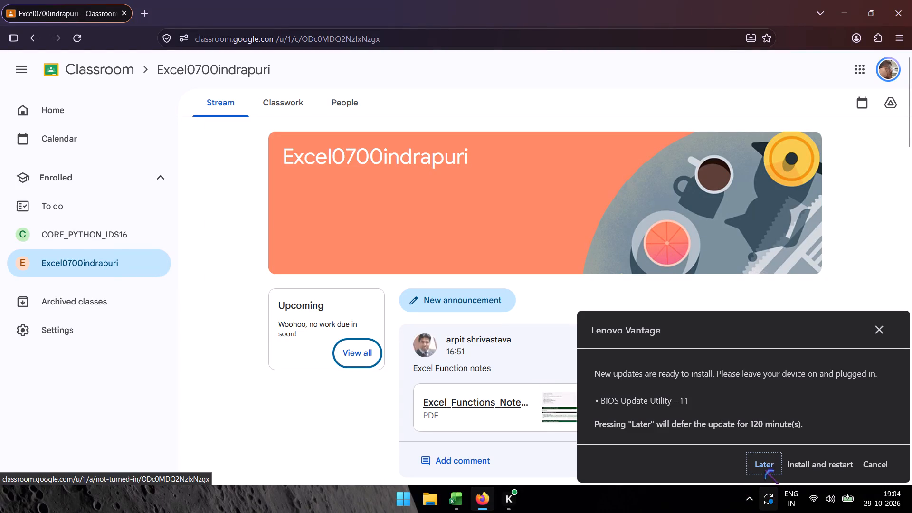
Defer the Lenovo Vantage BIOS update until later and return to the class stream.
left_click(764, 469)
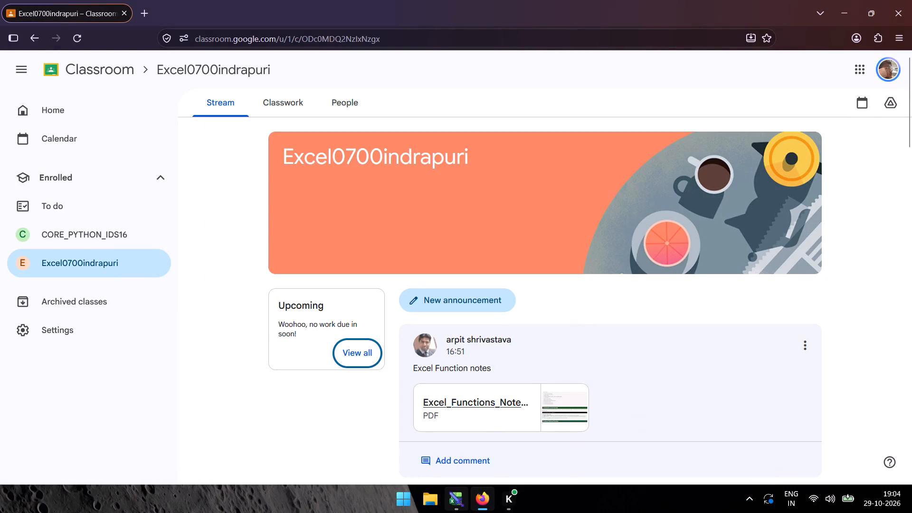
left_click(662, 416)
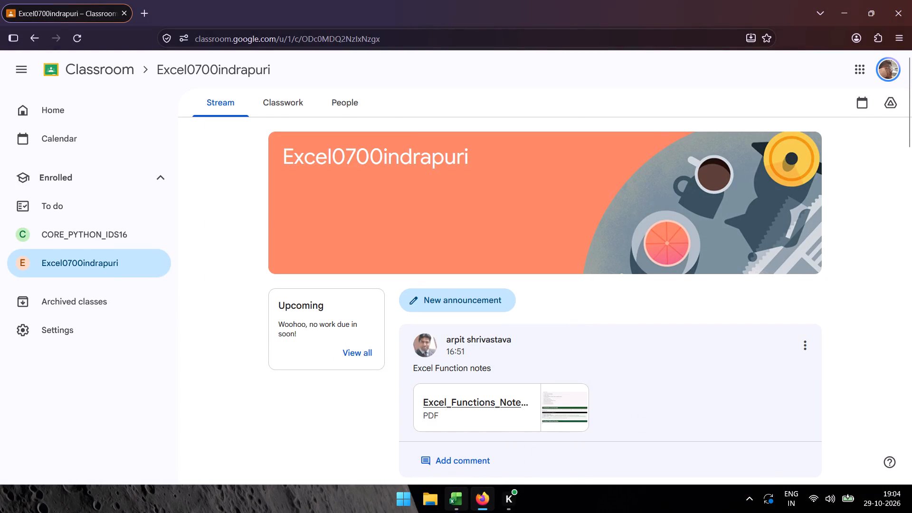
Switch to Excel and open the recent workbook "Data for excel function practice (Lookups).xlsx".
left_click(455, 512)
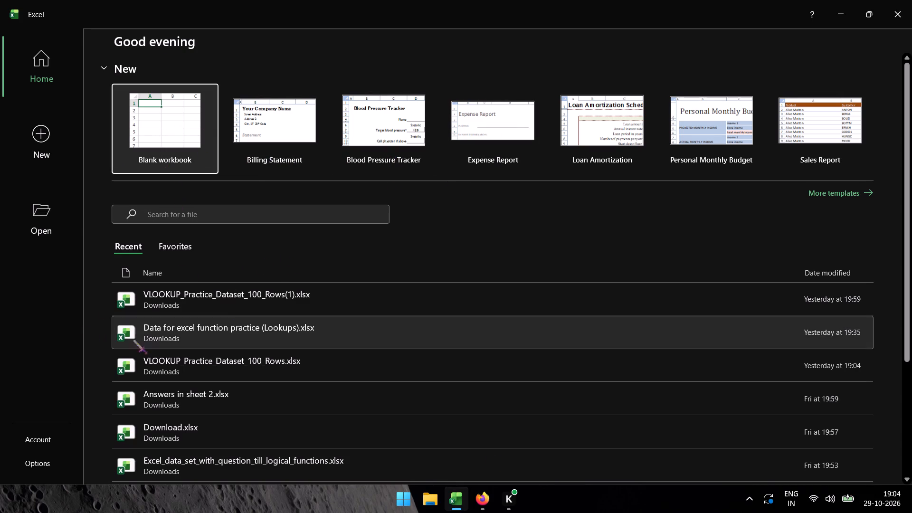
left_click(256, 334)
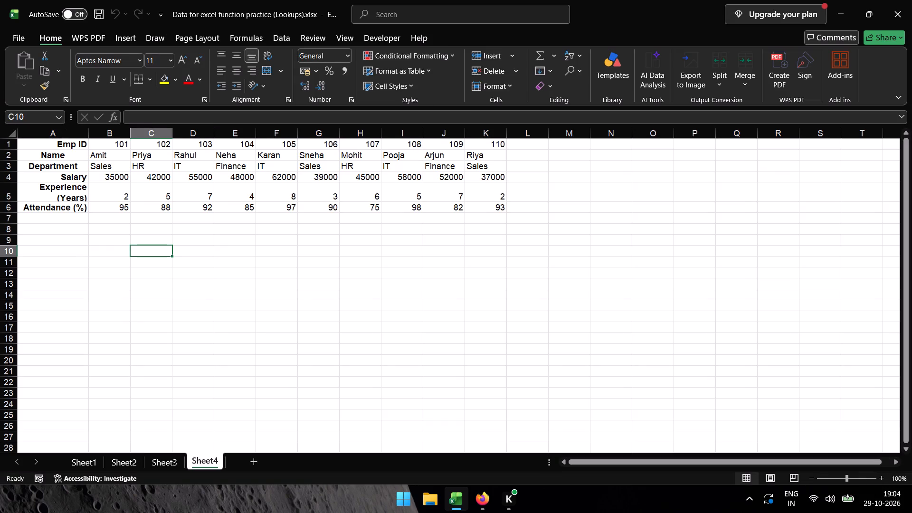
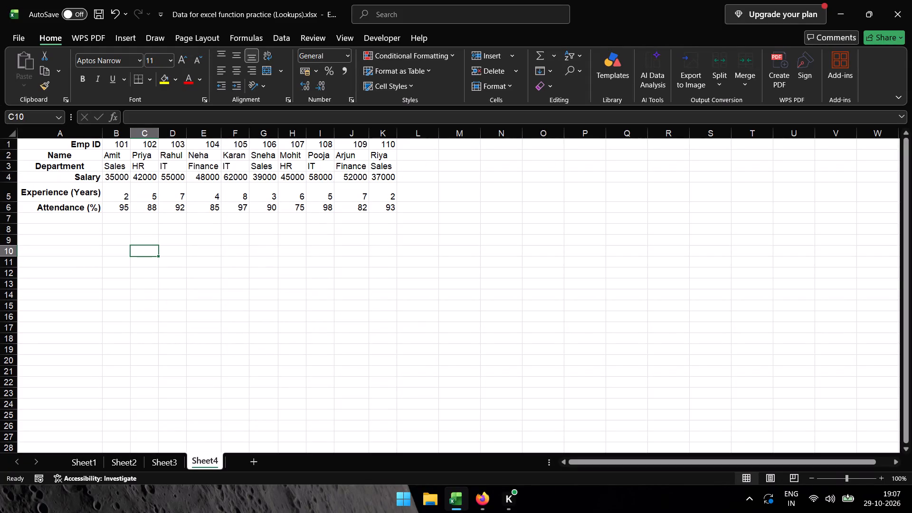
Align the whole employee table A1:K6 on Sheet4 to the middle vertically and centre it horizontally.
left_click(72, 158)
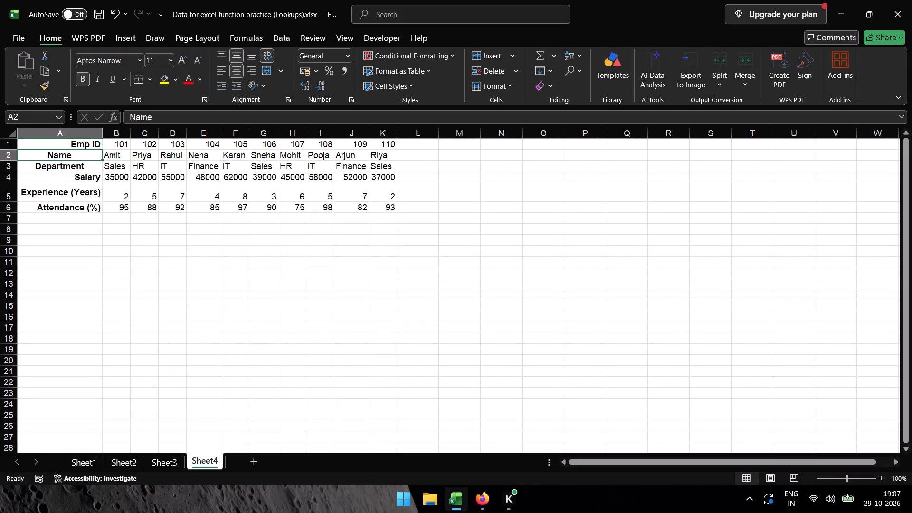
left_click(58, 141)
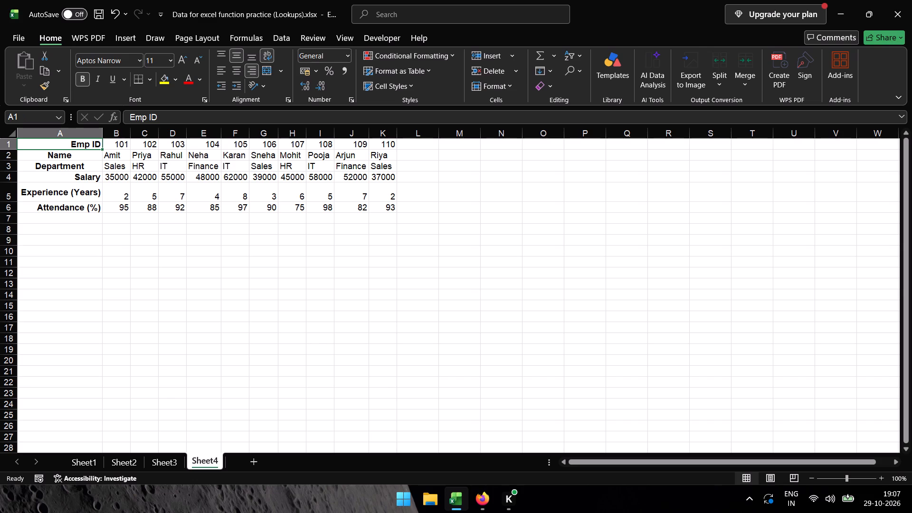
key("ctrl+Down")
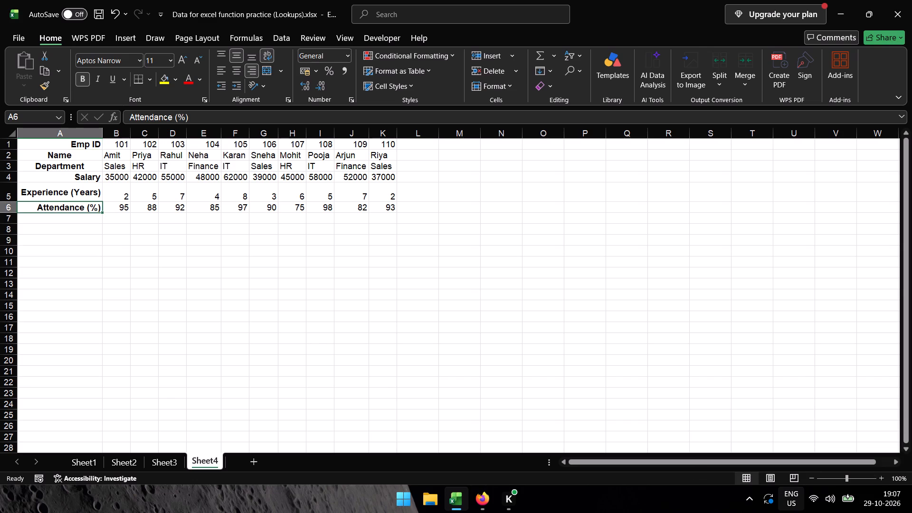
key("Up")
key("Up")
key("Up")
key("Up")
key("Up")
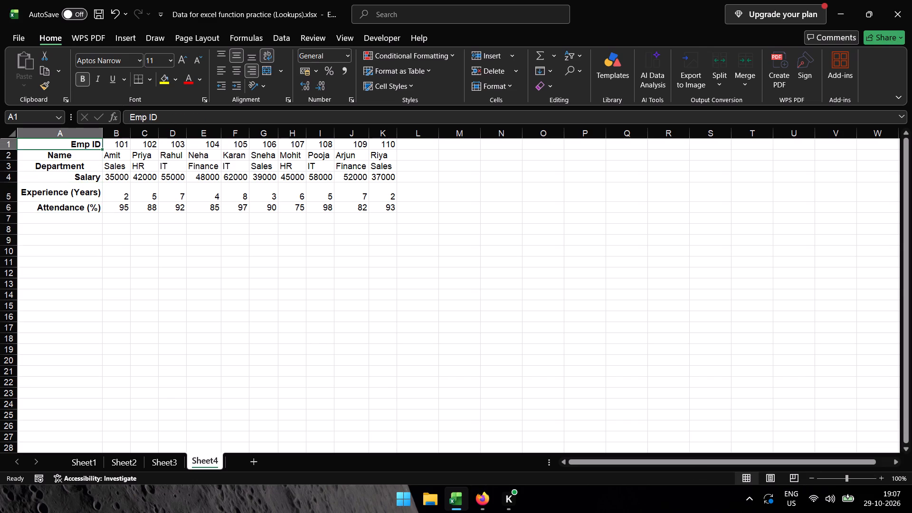
key("ctrl+shift+Right")
key("ctrl+shift+Down")
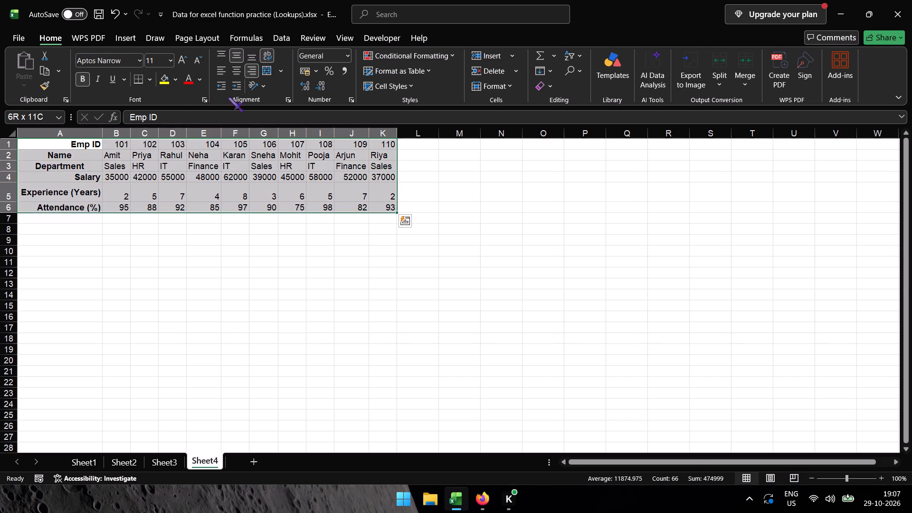
left_click(238, 57)
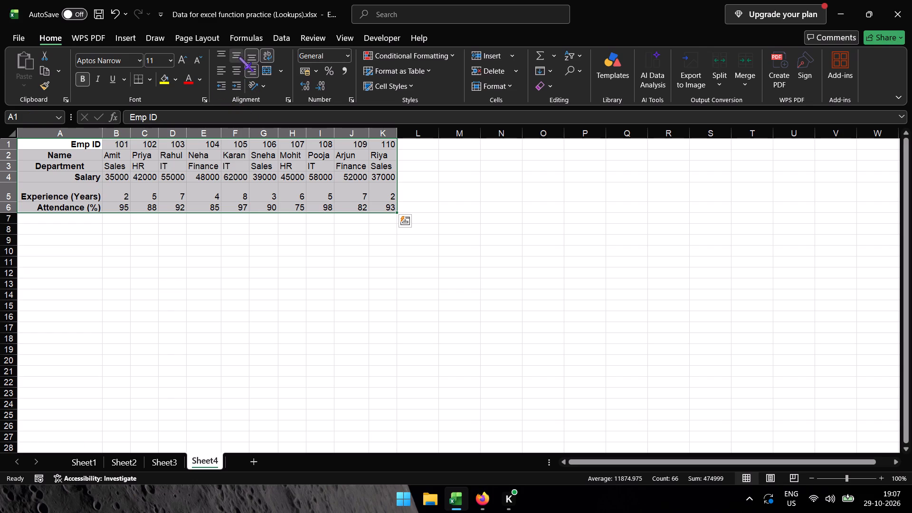
left_click(238, 57)
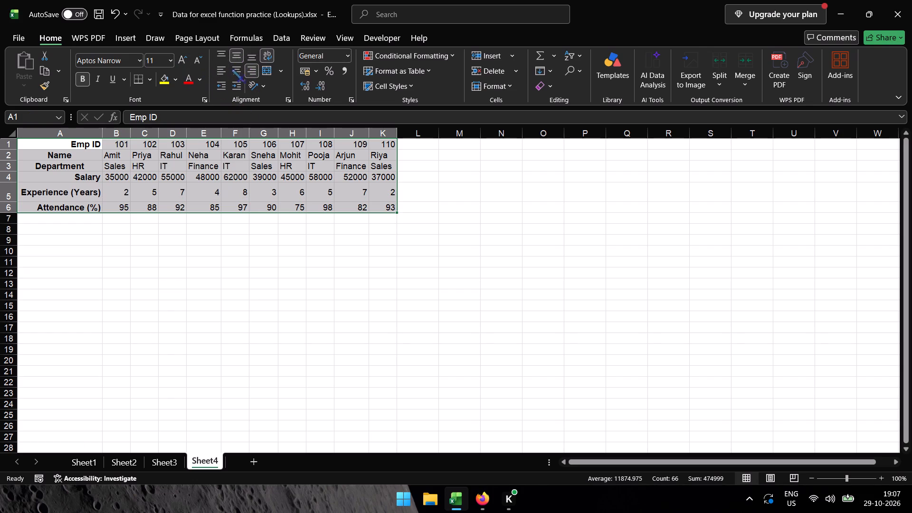
left_click(231, 70)
left_click(87, 220)
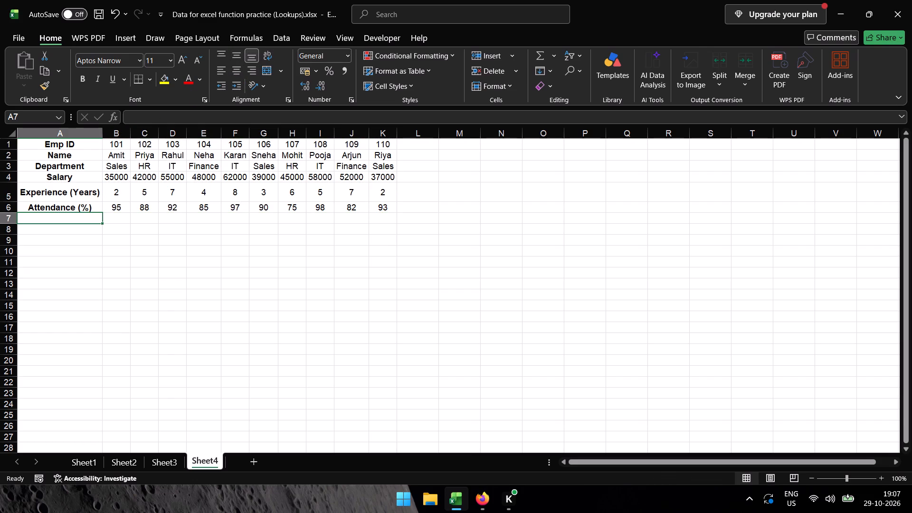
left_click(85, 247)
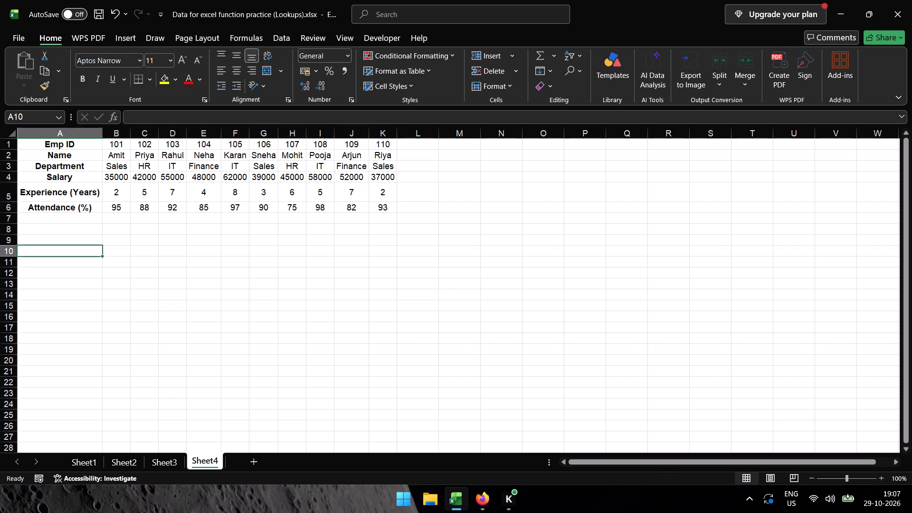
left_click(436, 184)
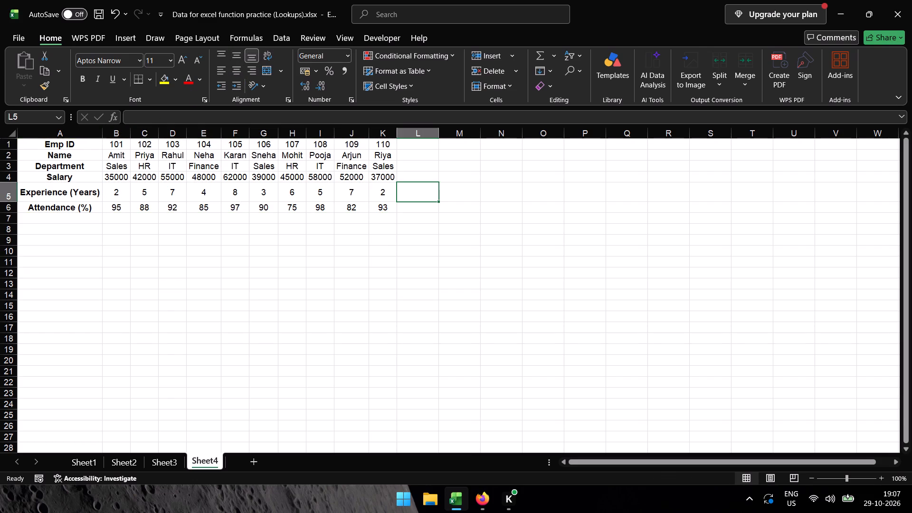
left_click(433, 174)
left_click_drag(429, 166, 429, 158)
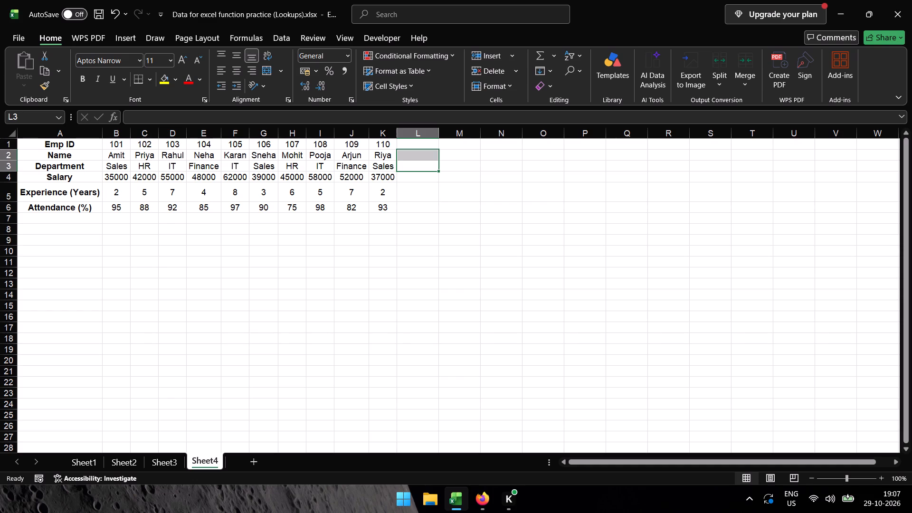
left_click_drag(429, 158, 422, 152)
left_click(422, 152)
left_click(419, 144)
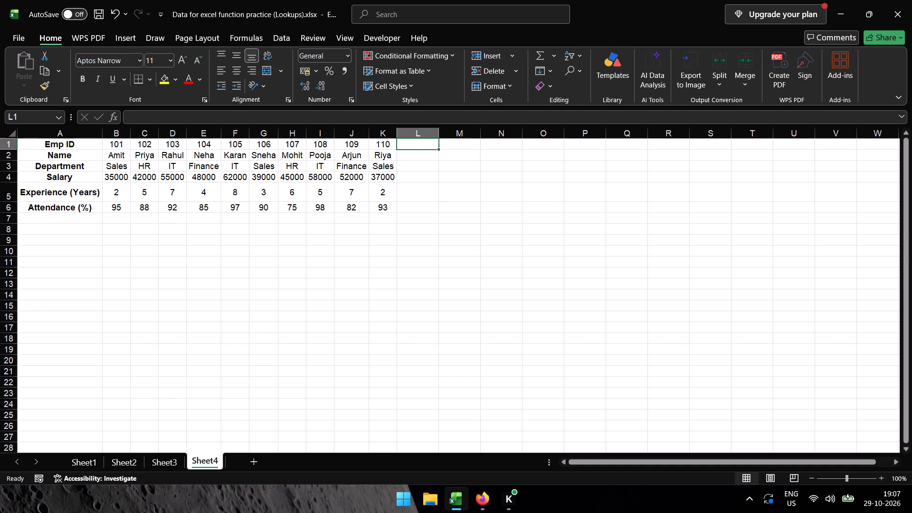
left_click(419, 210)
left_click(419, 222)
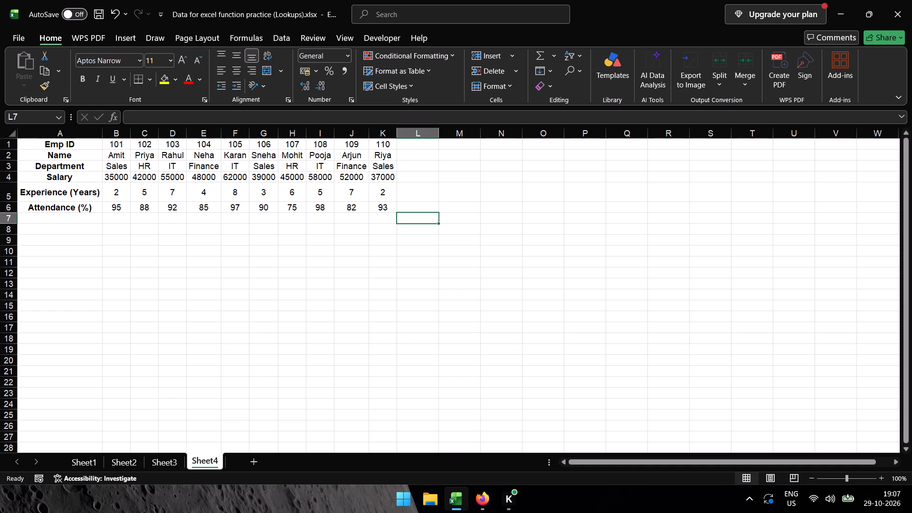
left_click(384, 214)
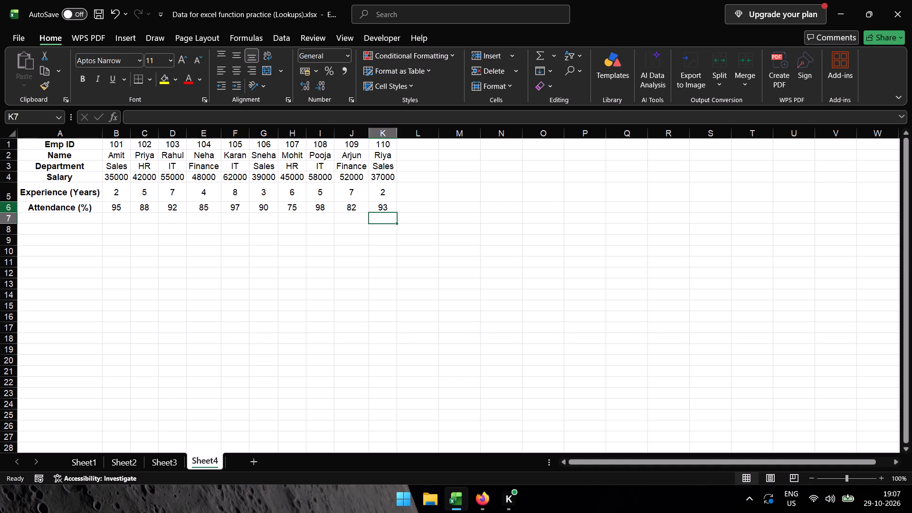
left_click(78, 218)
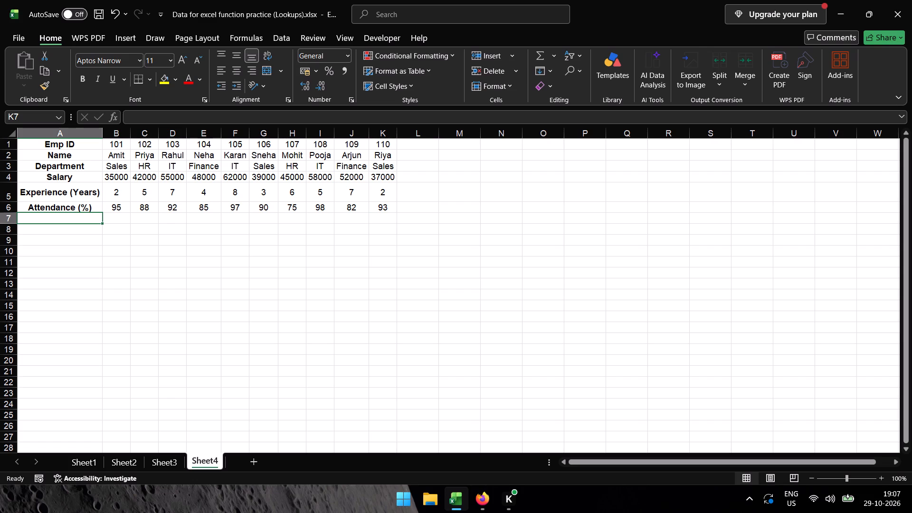
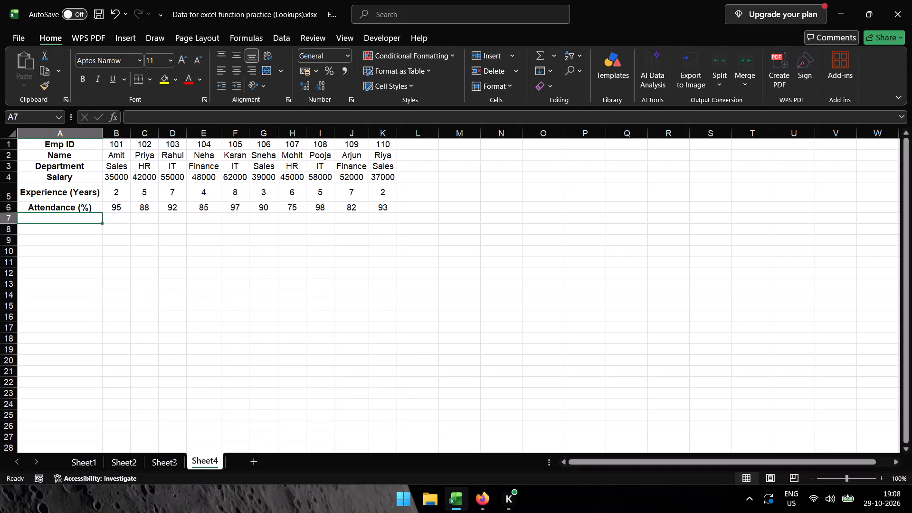
Look through Sheet3, Sheet2 and Sheet1 of the lookup practice workbook for the original employee table.
left_click(391, 208)
left_click(163, 465)
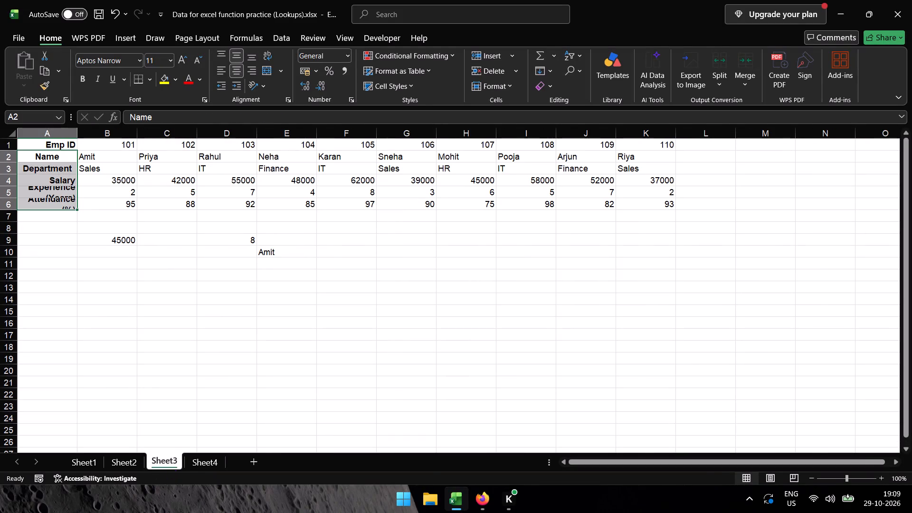
left_click(240, 389)
left_click(118, 460)
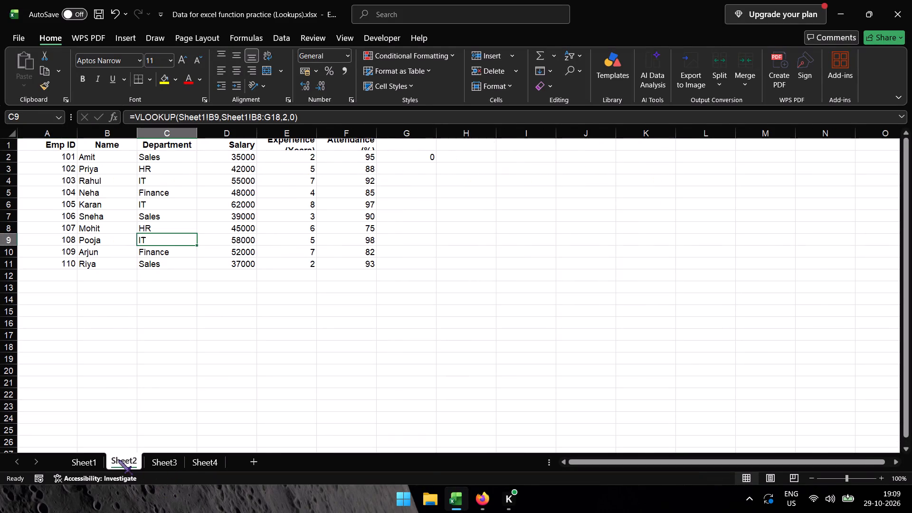
left_click(173, 462)
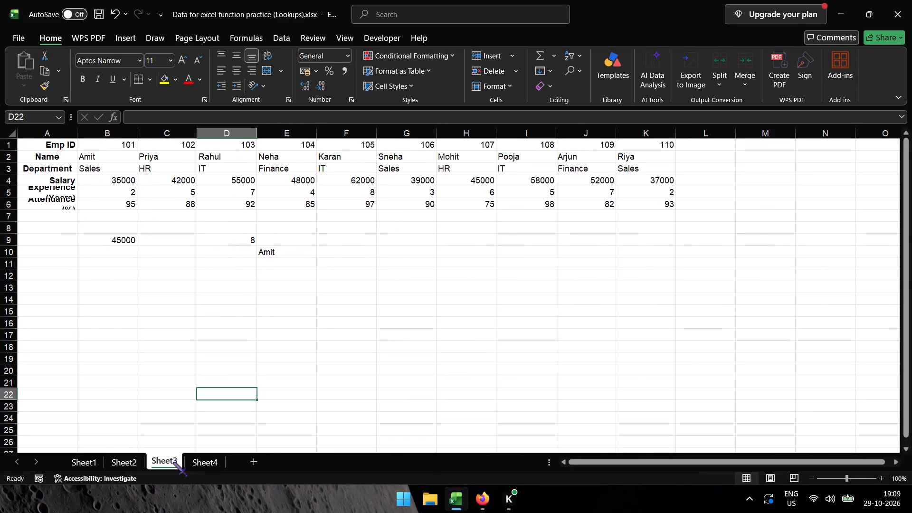
left_click(86, 458)
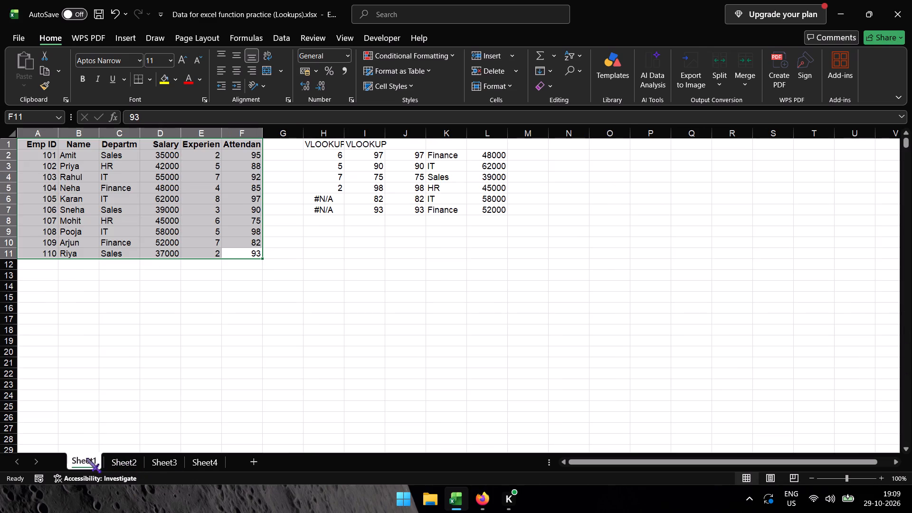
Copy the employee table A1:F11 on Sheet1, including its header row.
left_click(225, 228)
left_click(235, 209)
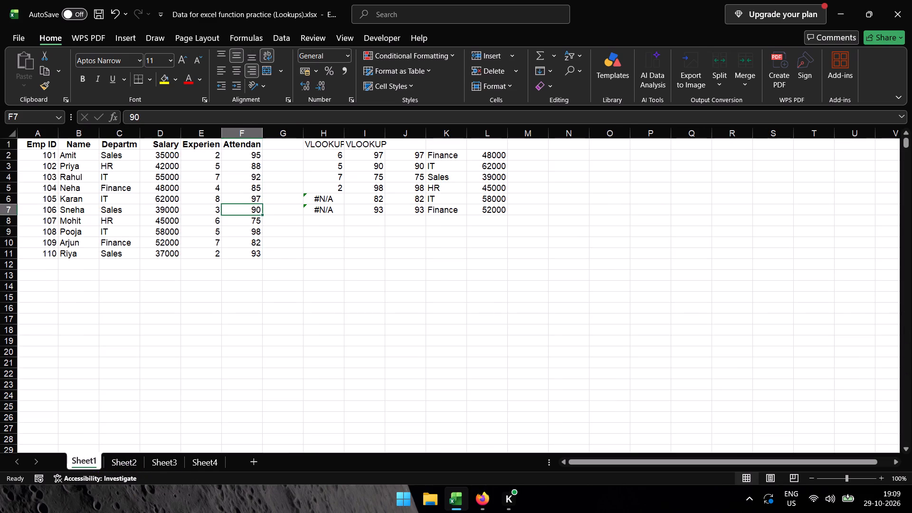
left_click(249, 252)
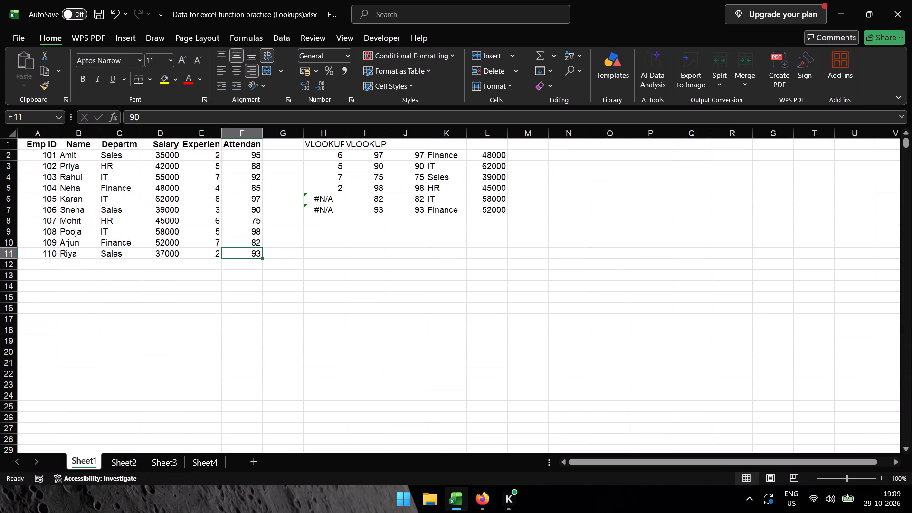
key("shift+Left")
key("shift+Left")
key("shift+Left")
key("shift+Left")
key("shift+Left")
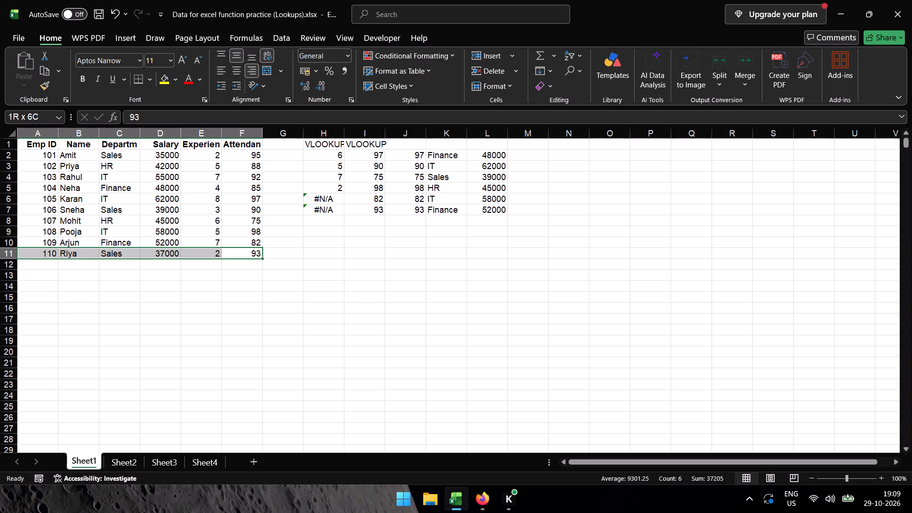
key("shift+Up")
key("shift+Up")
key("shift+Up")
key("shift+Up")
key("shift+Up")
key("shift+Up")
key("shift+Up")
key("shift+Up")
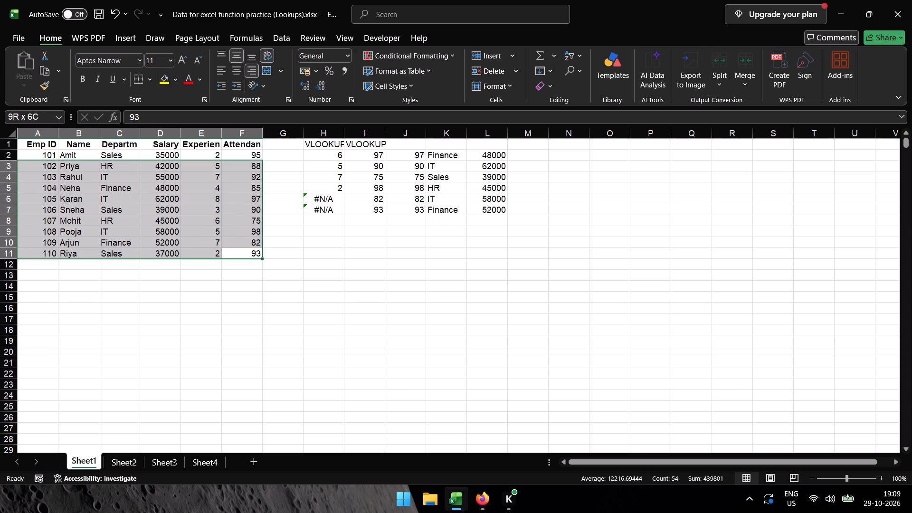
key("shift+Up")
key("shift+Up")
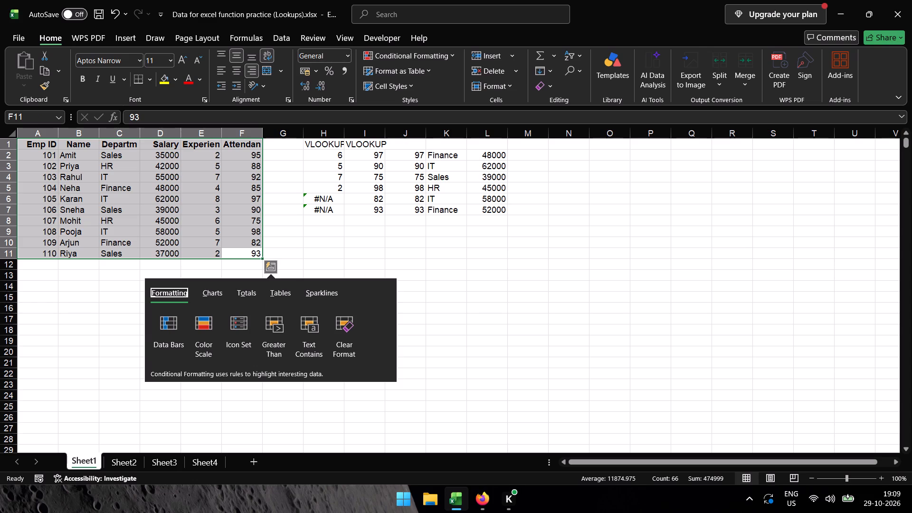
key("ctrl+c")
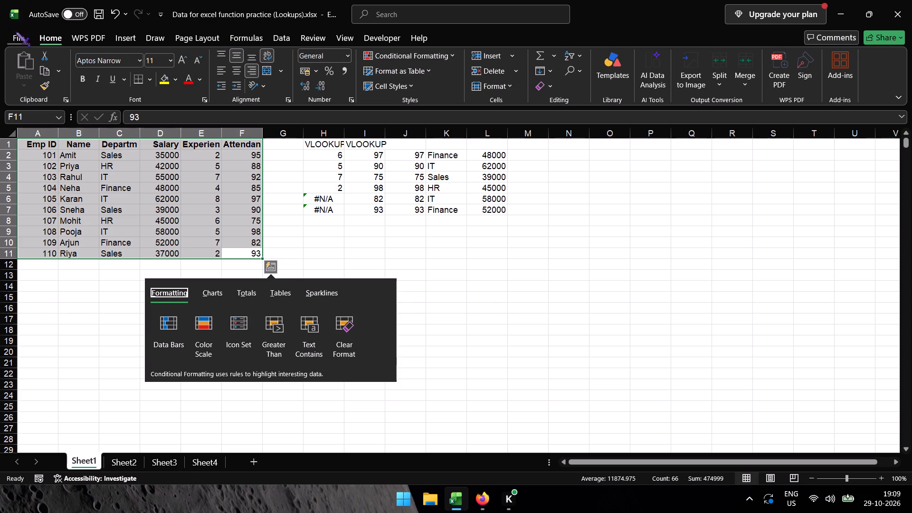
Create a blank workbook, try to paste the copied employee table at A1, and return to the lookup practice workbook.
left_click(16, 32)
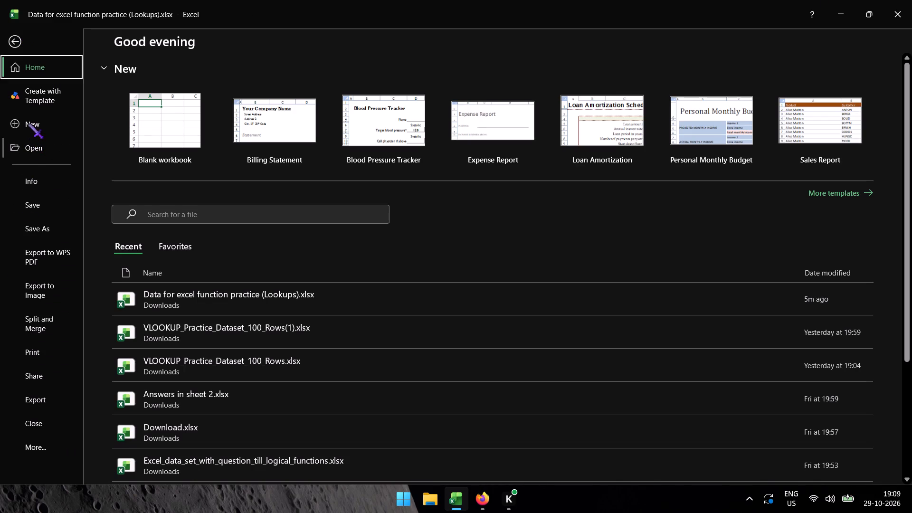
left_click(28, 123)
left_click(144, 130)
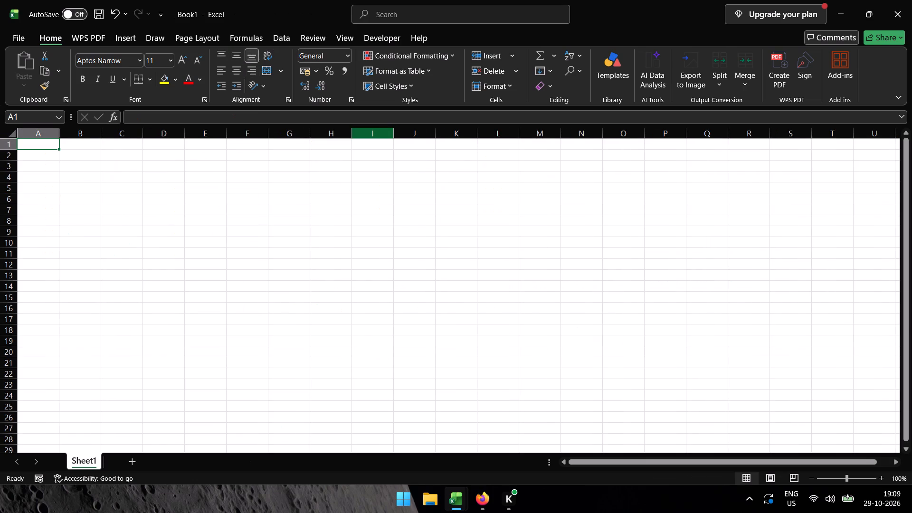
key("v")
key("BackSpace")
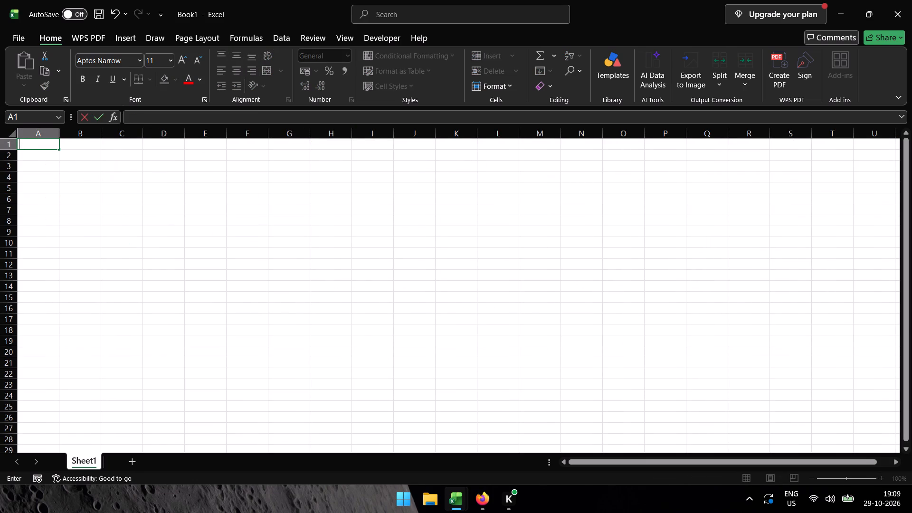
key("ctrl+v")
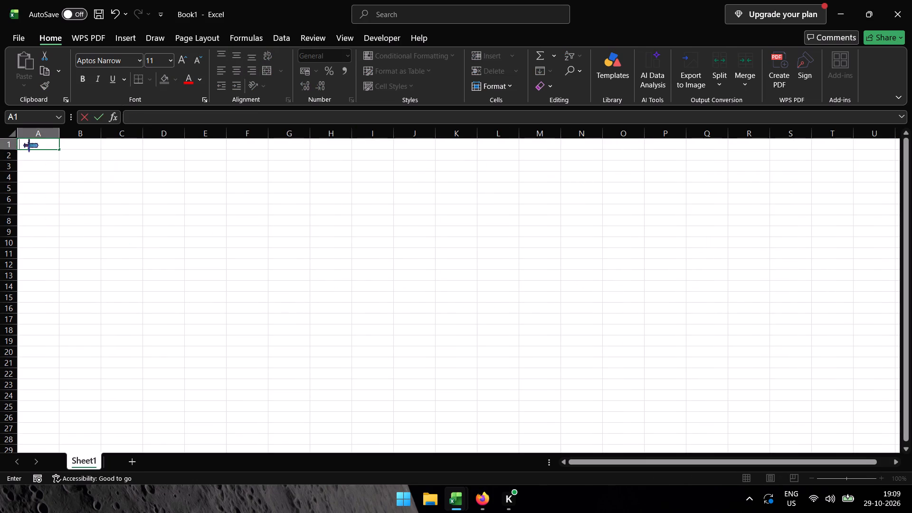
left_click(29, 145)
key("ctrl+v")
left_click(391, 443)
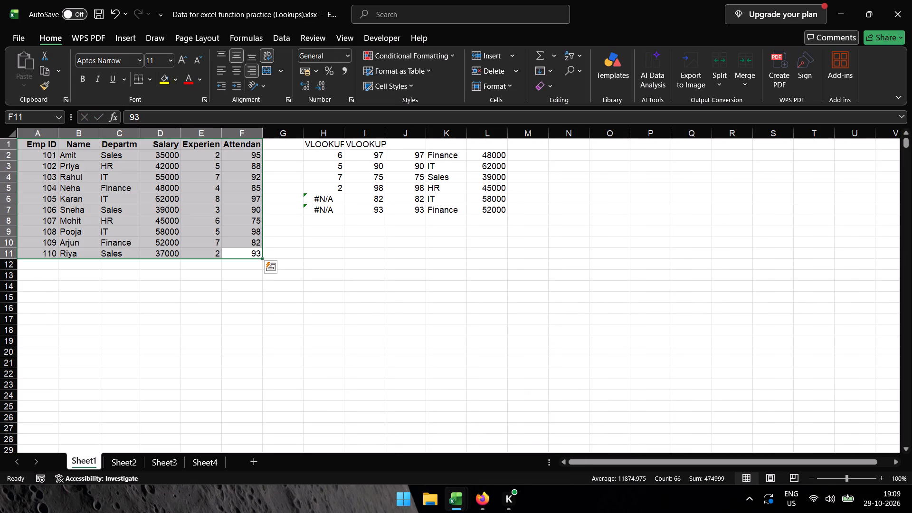
Capture a screenshot of just the employee table A1:F11 on Sheet1.
left_click(289, 255)
left_click(260, 255)
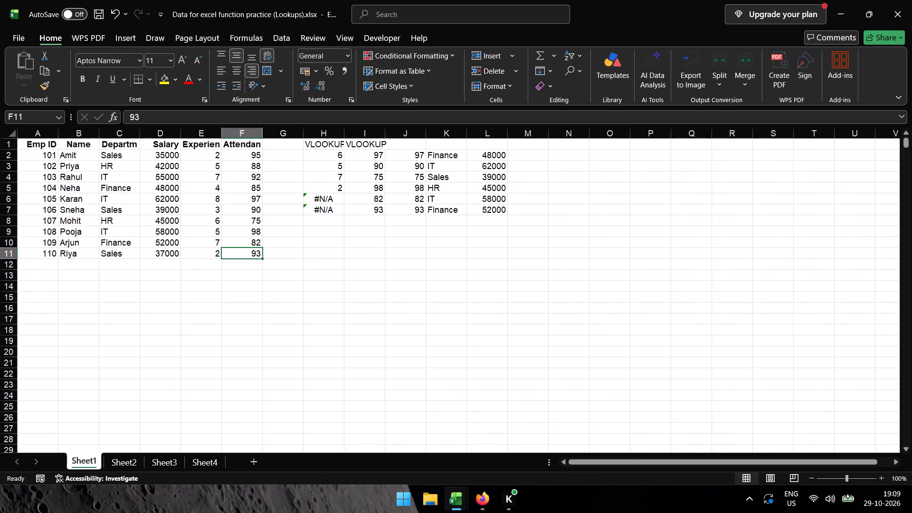
key("shift+super+s")
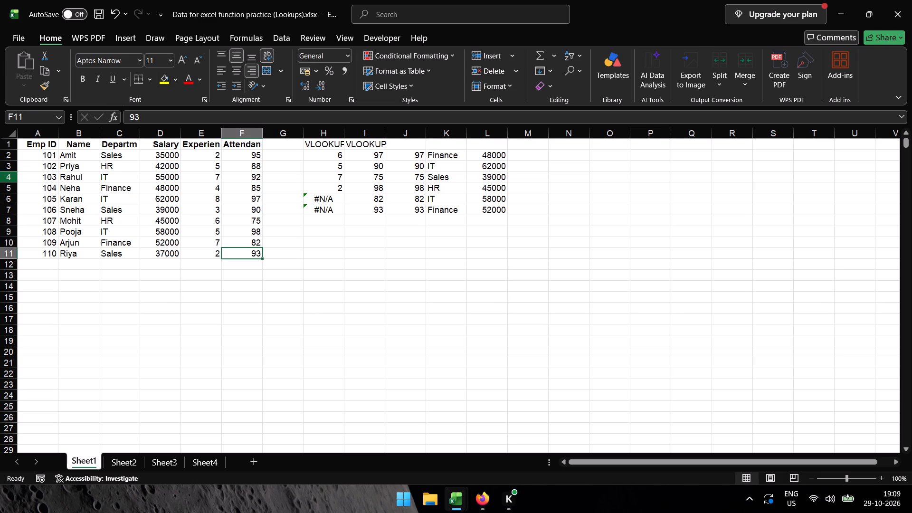
left_click_drag(19, 139, 267, 260)
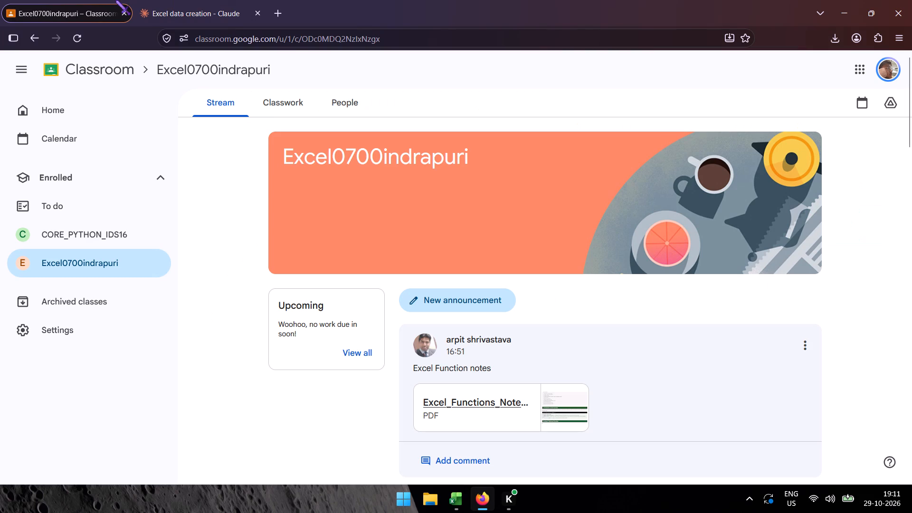
left_click(441, 299)
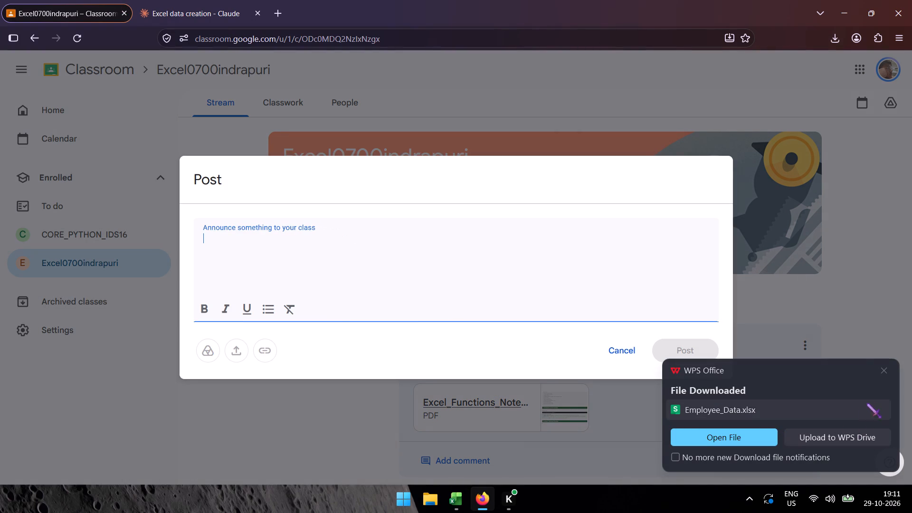
left_click(882, 373)
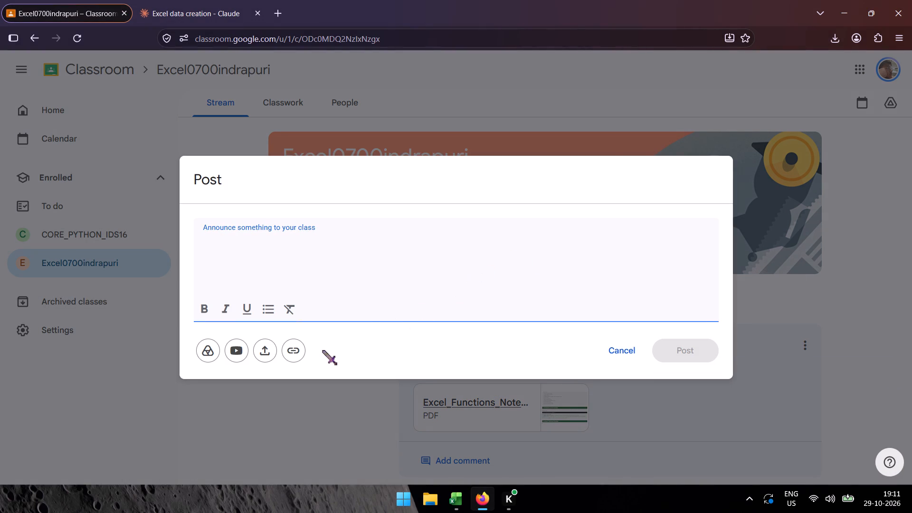
left_click(262, 348)
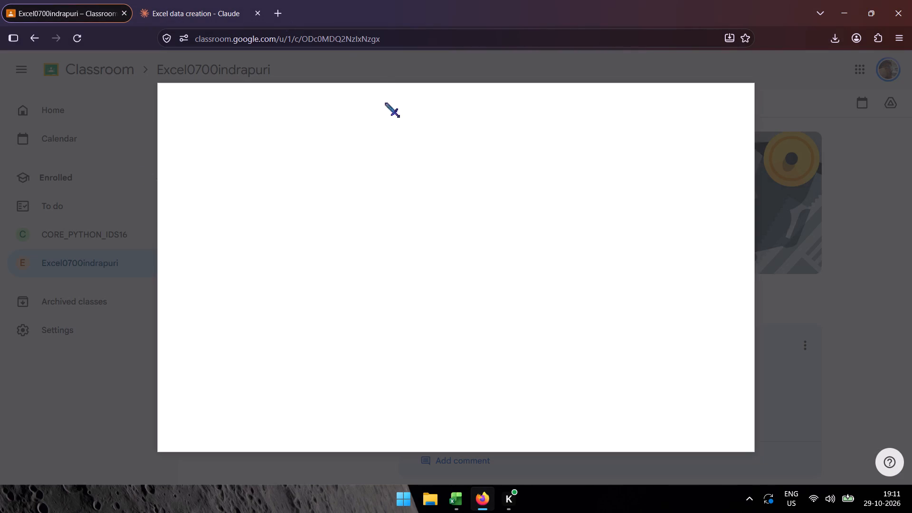
left_click(456, 339)
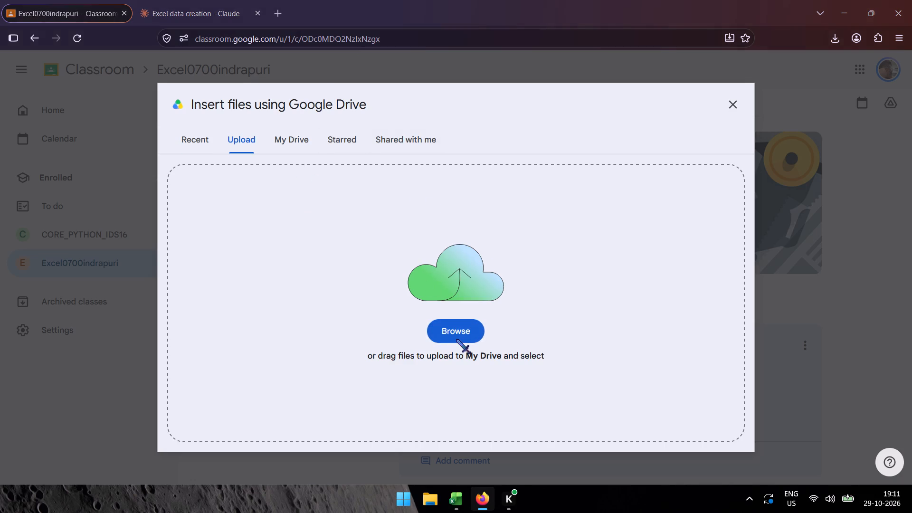
left_click(186, 108)
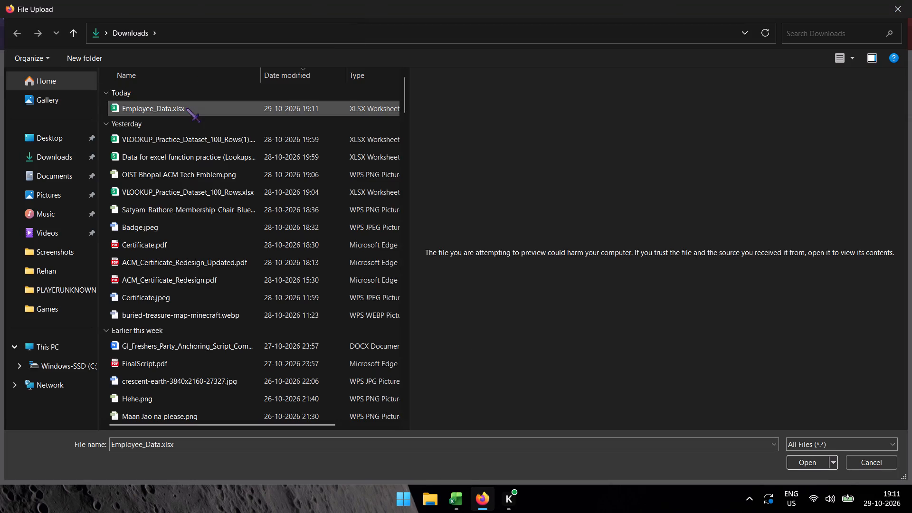
key("Return")
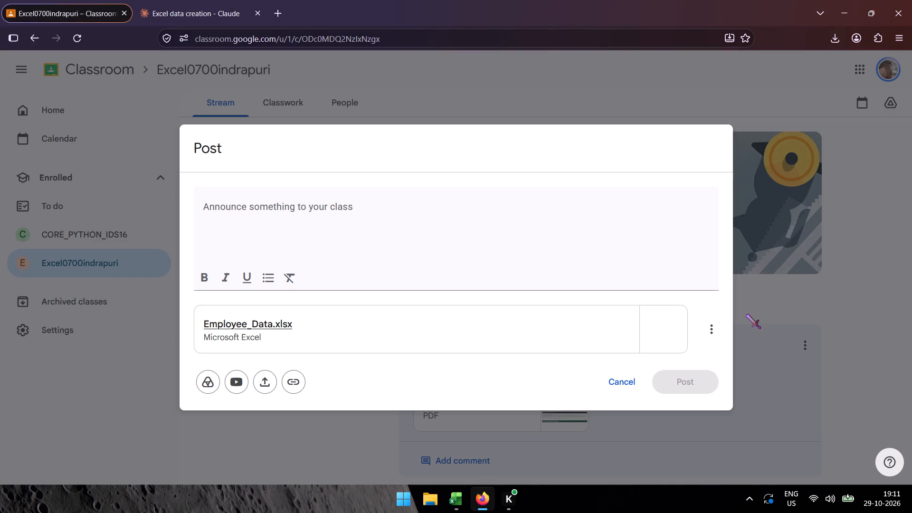
Enter "HEHE" as the announcement text and post it with the attached Employee_Data.xlsx to the class stream.
left_click(552, 237)
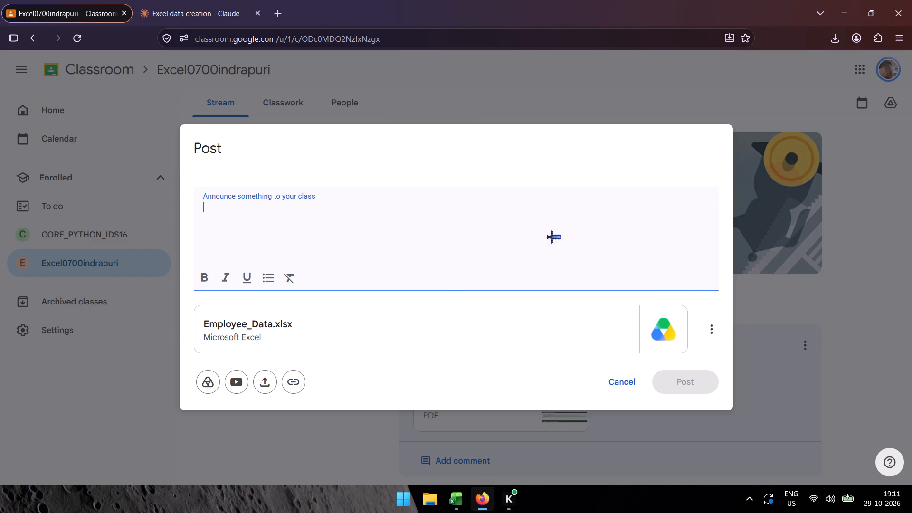
type("HEHE")
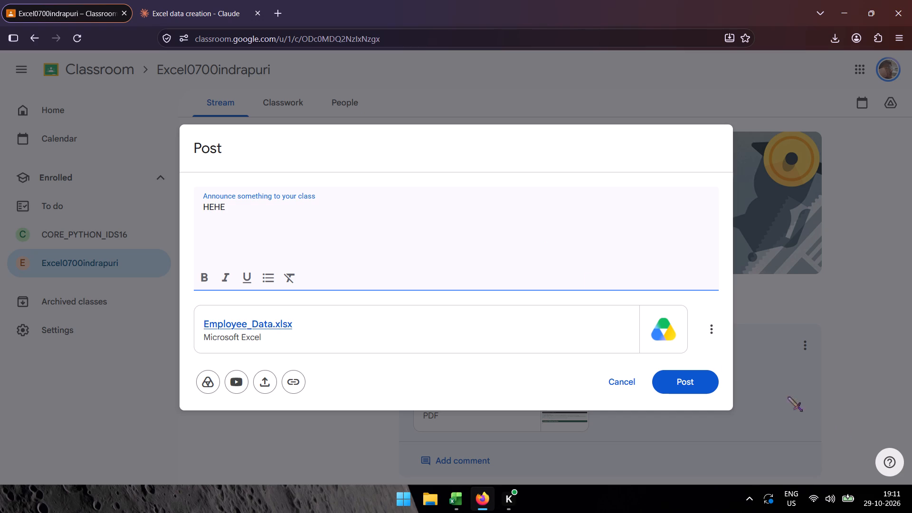
left_click(676, 387)
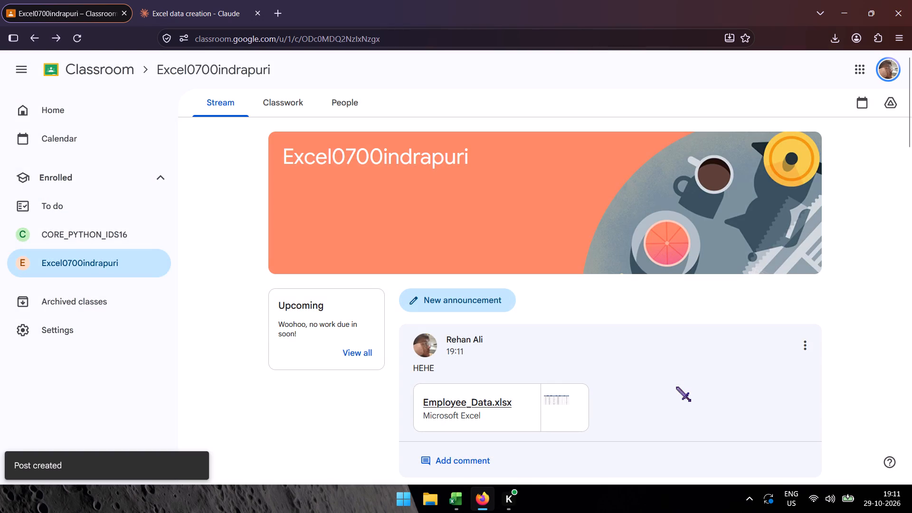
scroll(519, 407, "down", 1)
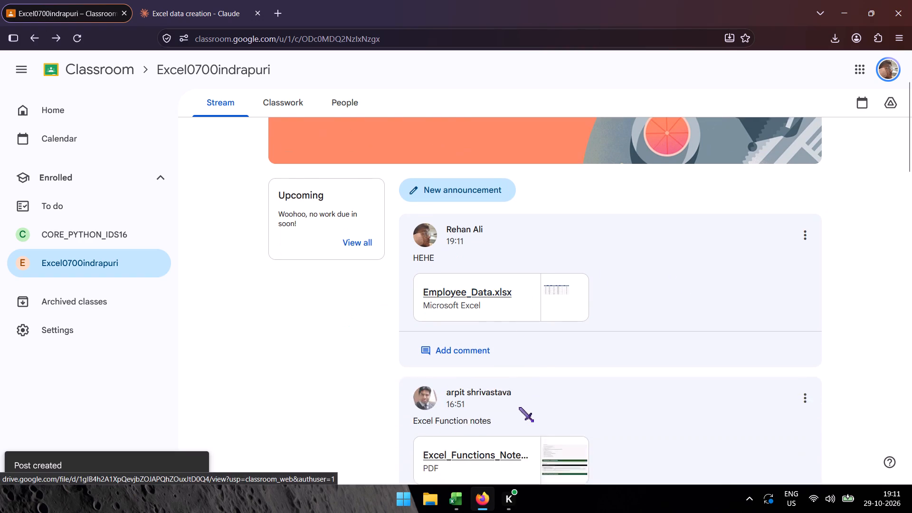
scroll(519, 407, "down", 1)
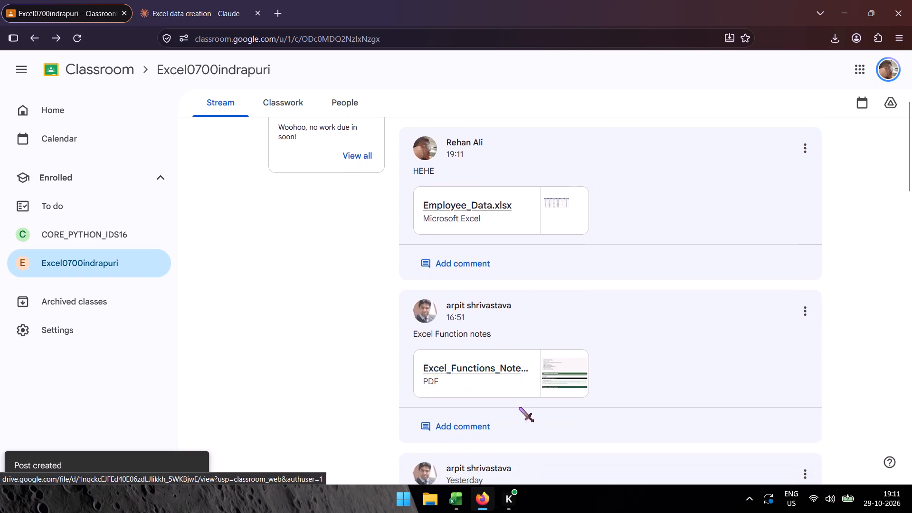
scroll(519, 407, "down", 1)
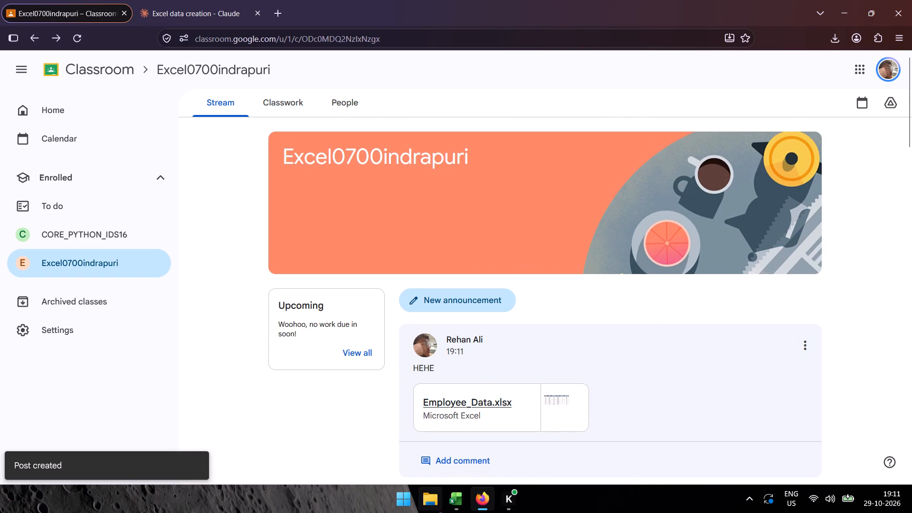
Switch to the lookup practice workbook in Excel, open Sheet4 and select the empty cell M13.
left_click(384, 468)
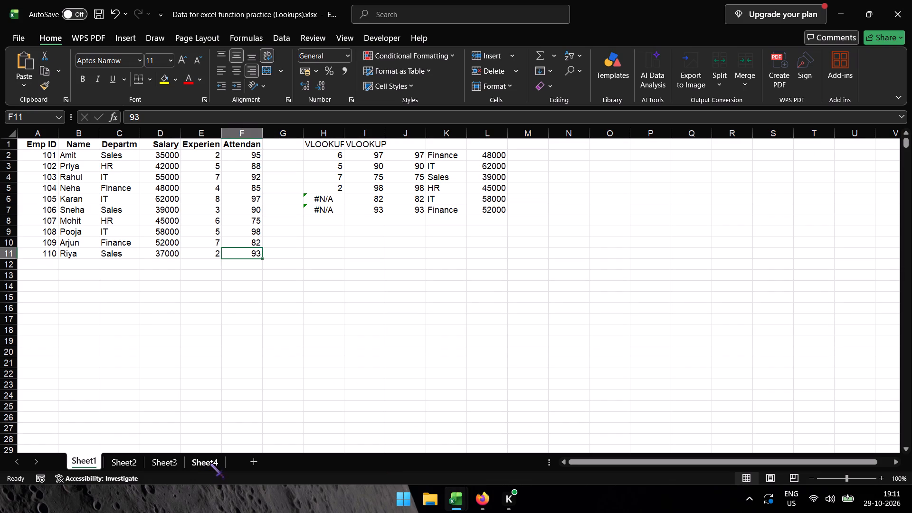
left_click(210, 463)
left_click(466, 284)
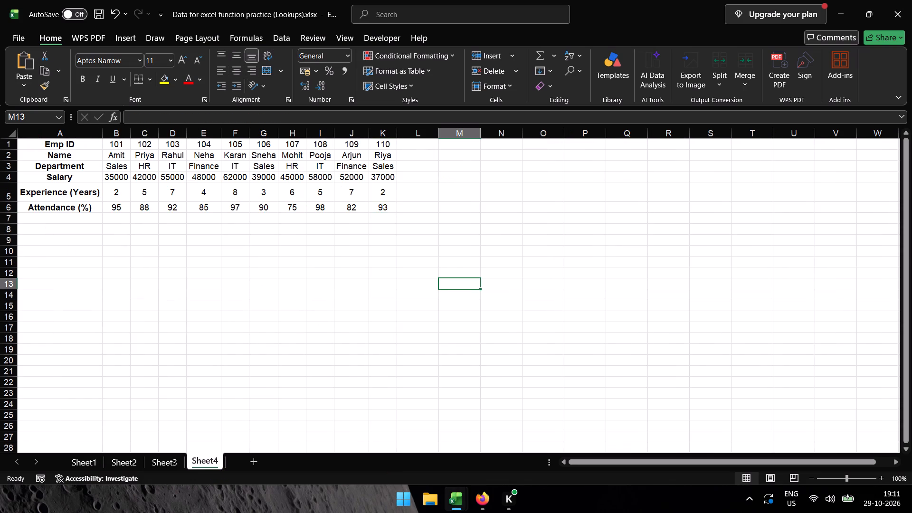
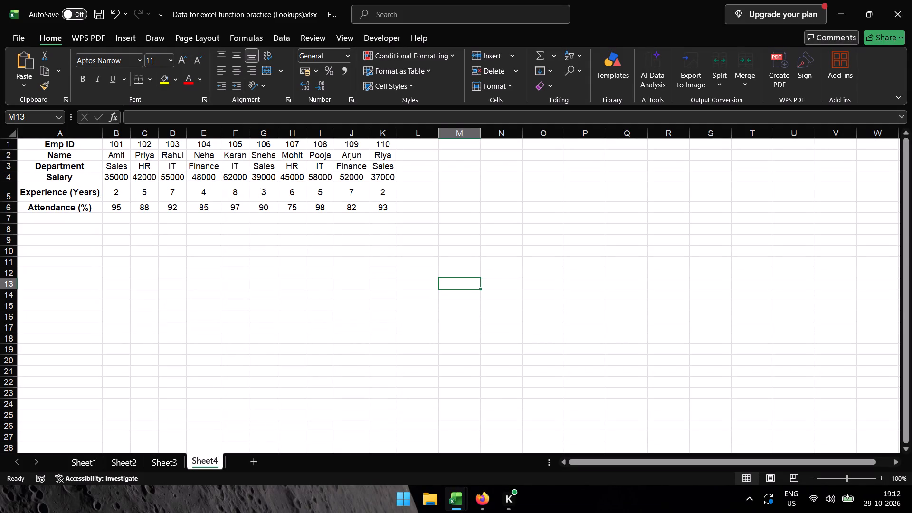
On Sheet1, clear the contents of columns G to L, which hold the old VLOOKUP results beside the employee table.
left_click(200, 245)
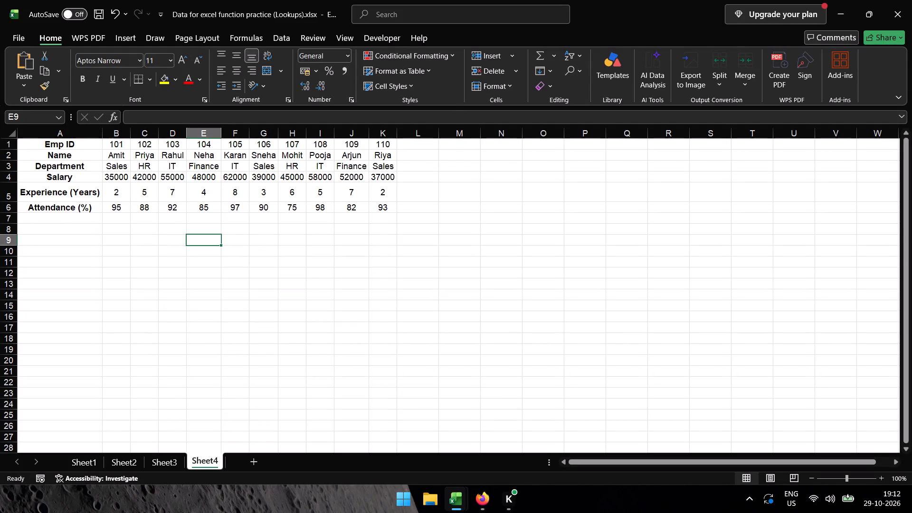
left_click(82, 455)
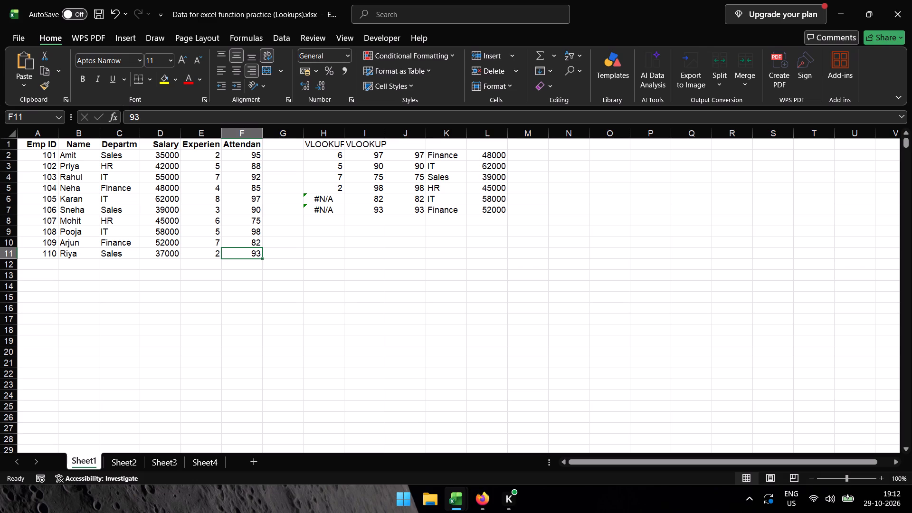
left_click(296, 139)
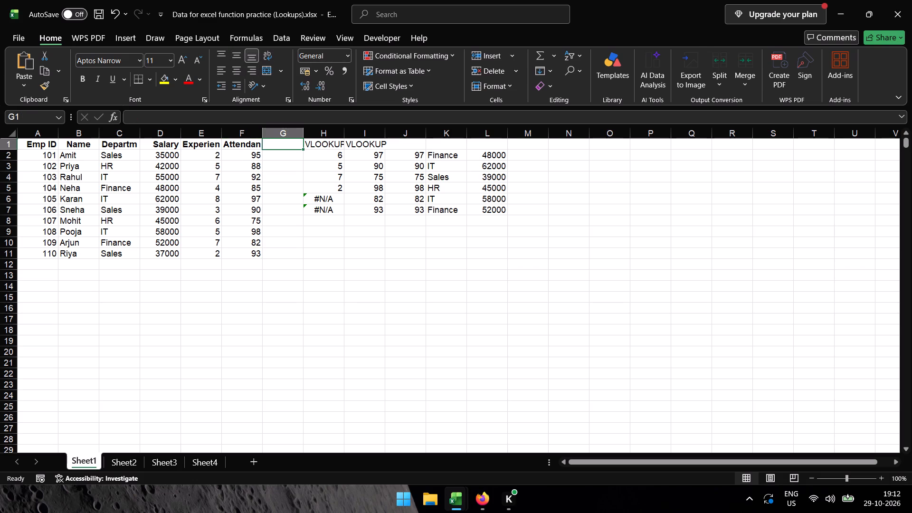
key("ctrl+shift+Right")
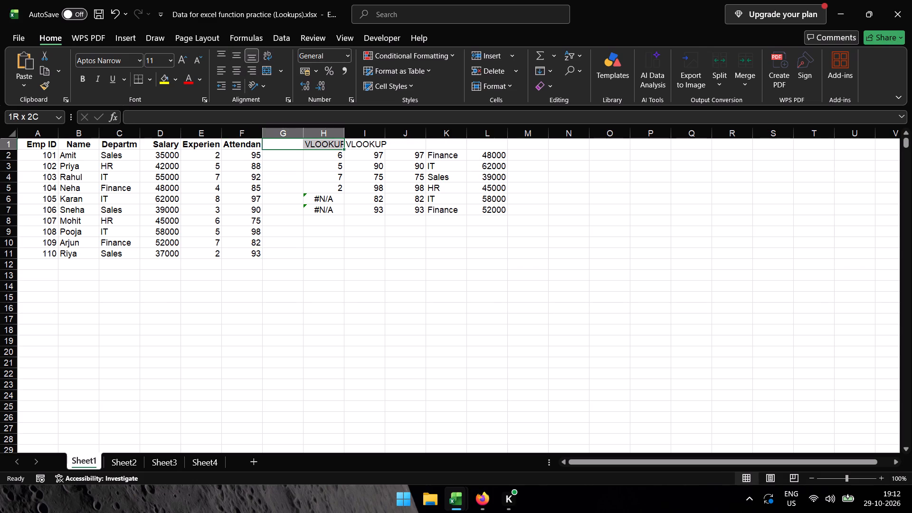
key("ctrl+shift+Right")
key("ctrl+shift+Right")
key("ctrl+shift+Right")
key("ctrl+shift+Right")
key("ctrl+shift+Right")
key("ctrl+shift+Right")
key("ctrl+shift+Right")
key("ctrl+shift+Right")
key("ctrl+shift+Left")
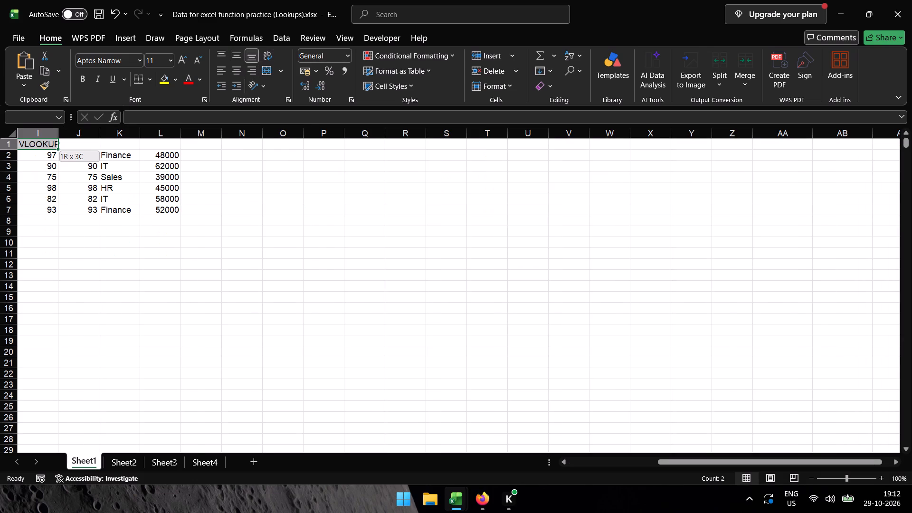
key("ctrl+shift+Right")
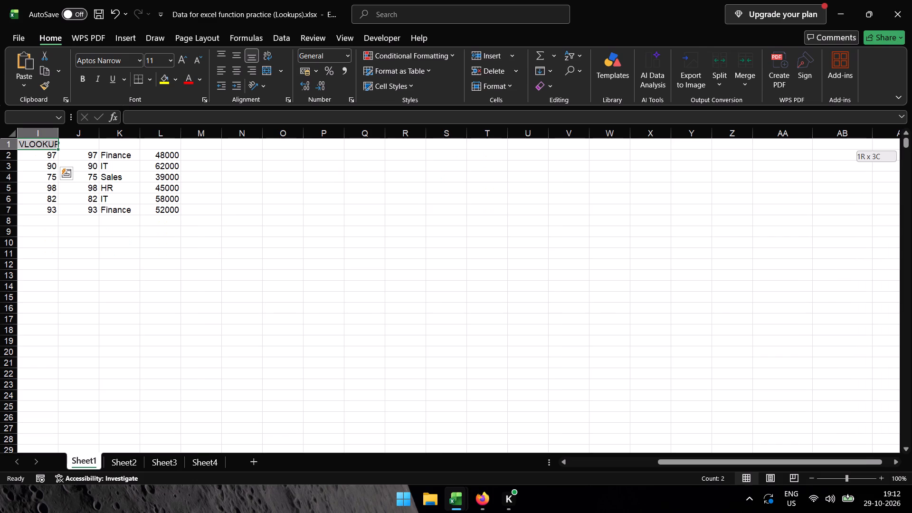
key("ctrl+shift+Left")
key("ctrl+shift+Down")
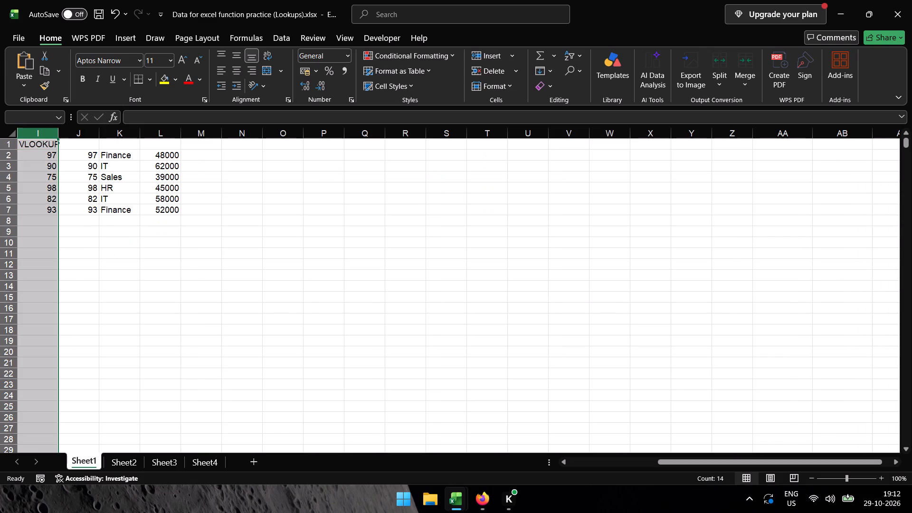
scroll(296, 139, "right", 4)
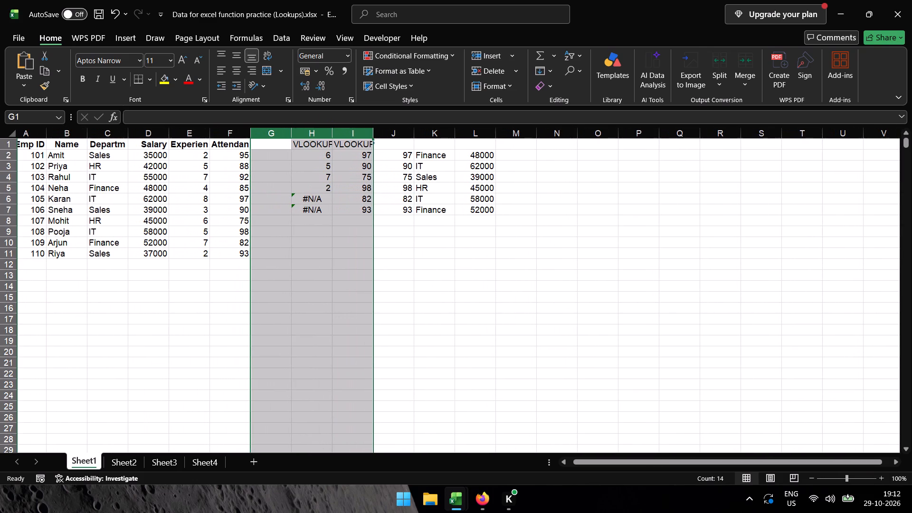
key("shift+Right")
key("shift+Right")
key("shift+Right")
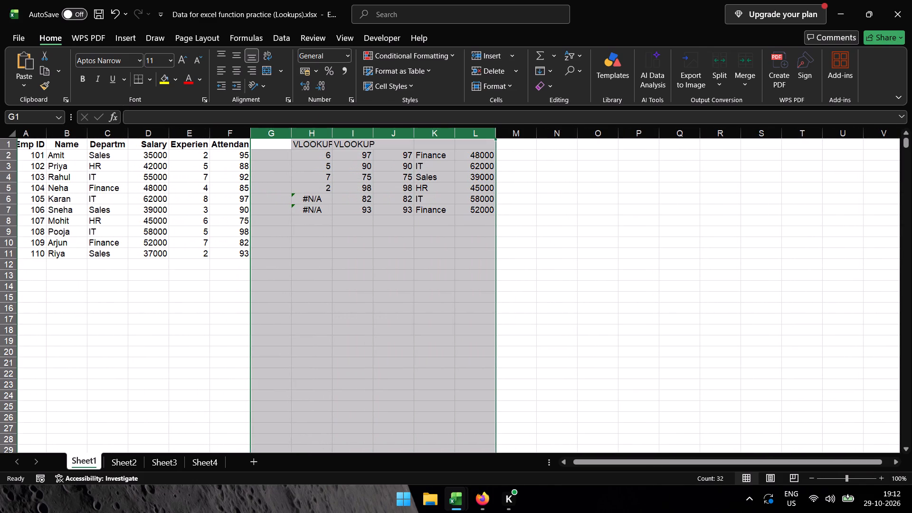
key("Delete")
left_click(650, 188)
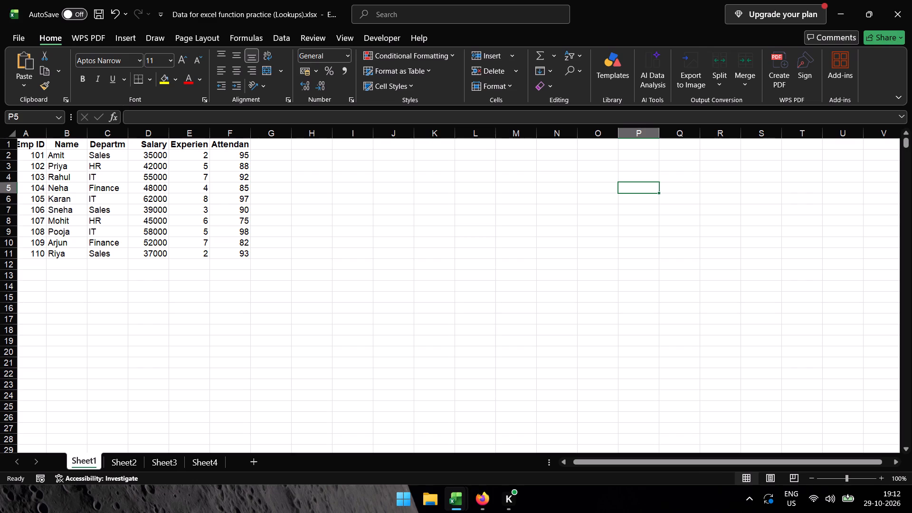
Copy the employee table A1:F11 from Sheet1 and paste it into Sheet4 starting at A1, over the transposed table.
left_click(237, 256)
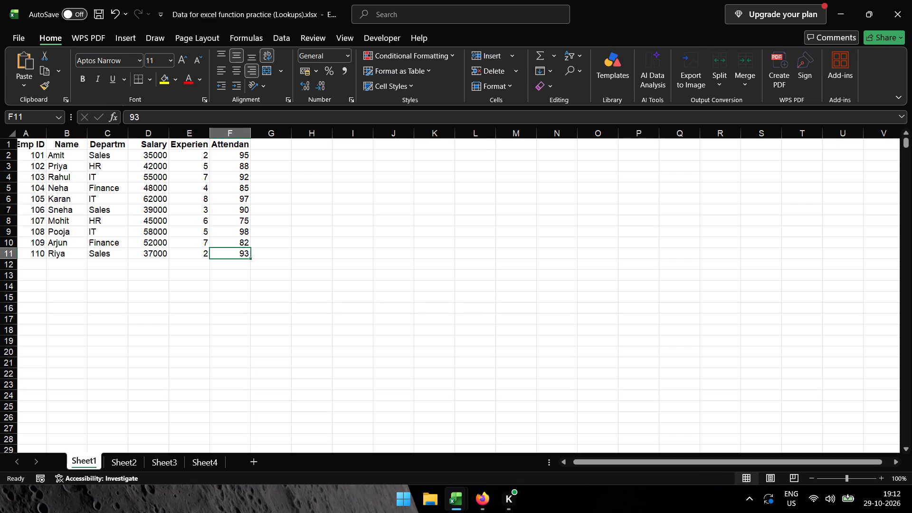
key("ctrl+shift+Up")
key("ctrl+shift+Left")
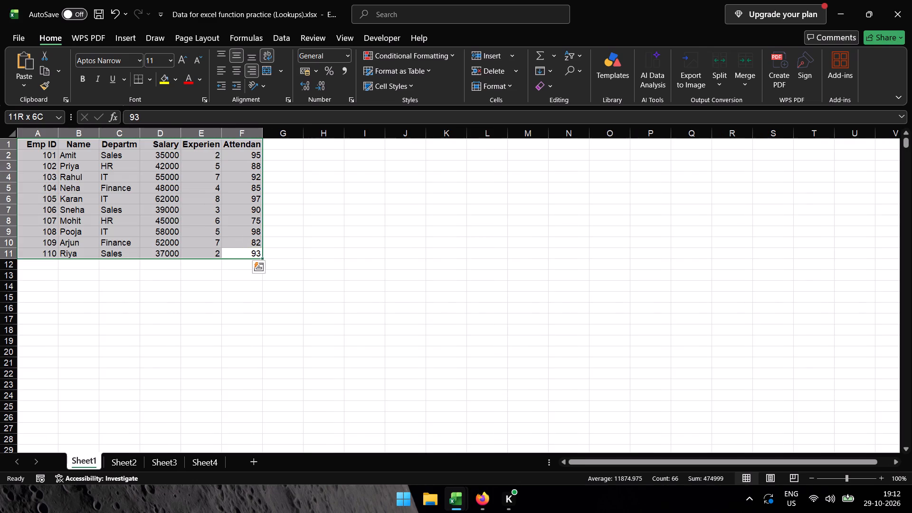
key("ctrl+c")
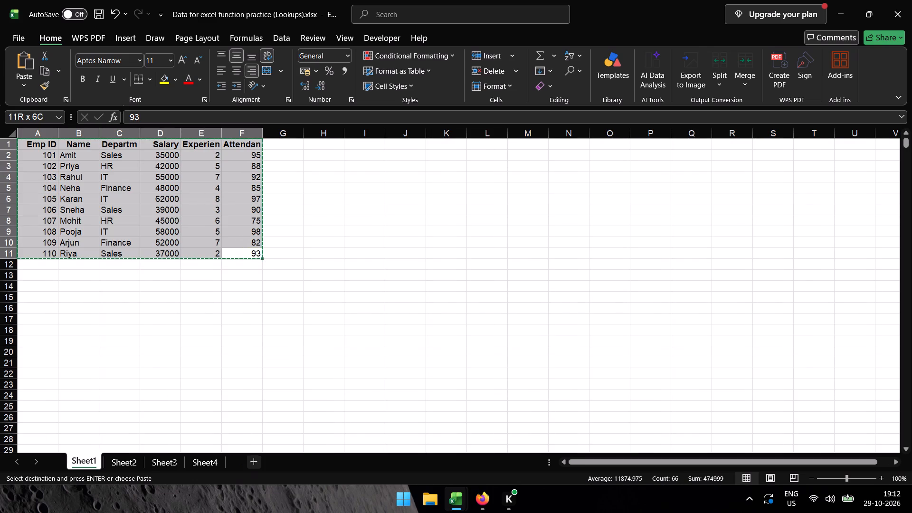
left_click(206, 465)
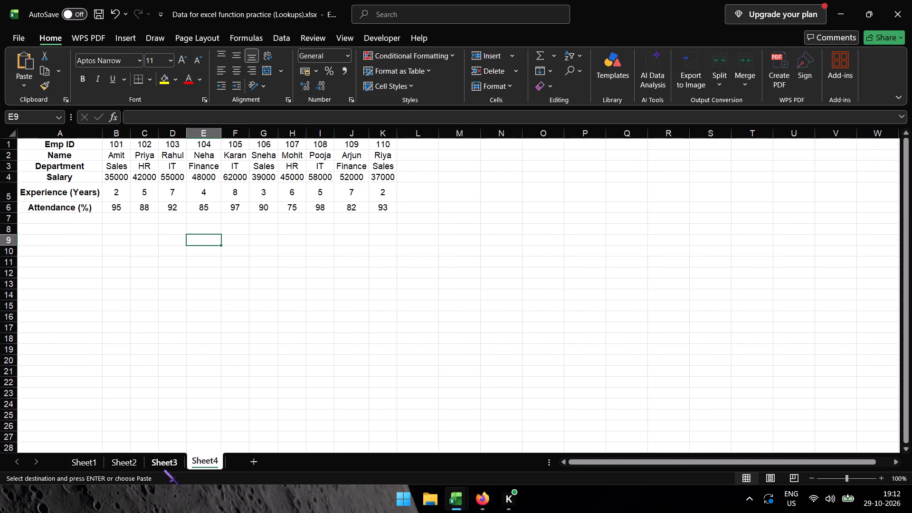
left_click(167, 463)
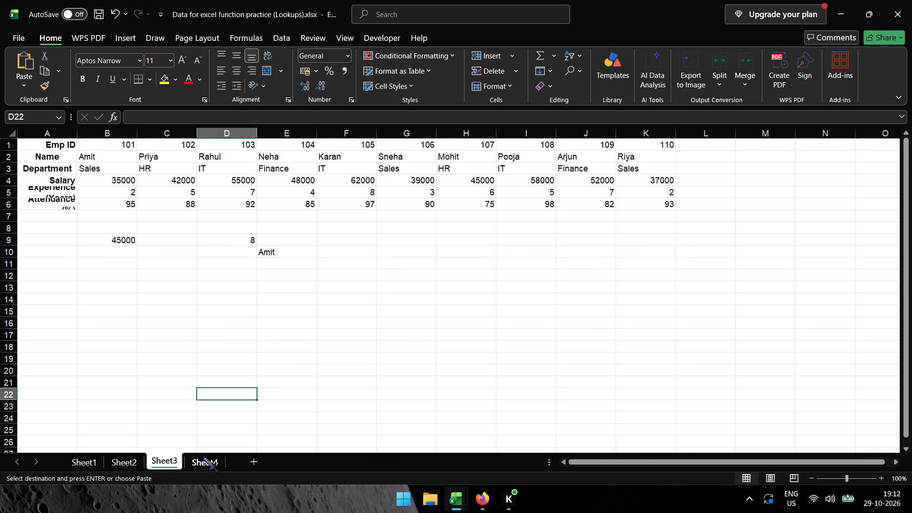
left_click(203, 468)
key("ctrl+a")
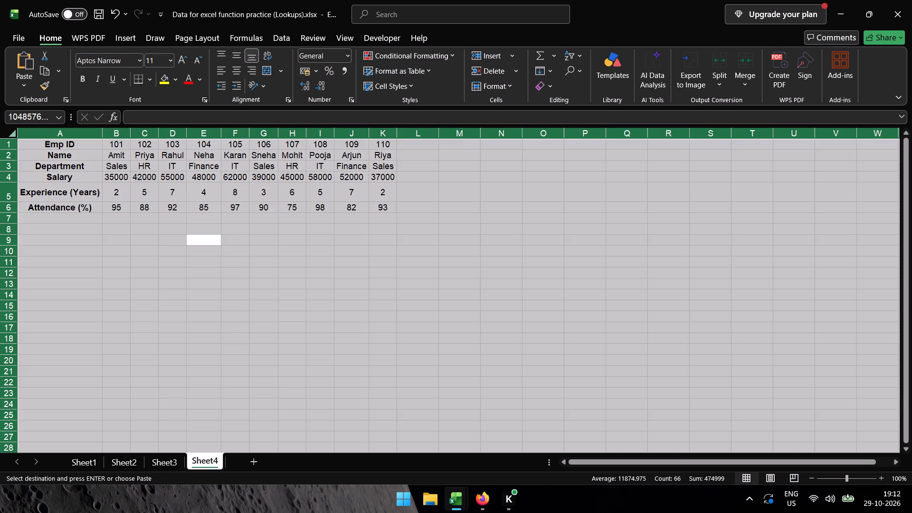
key("ctrl+v")
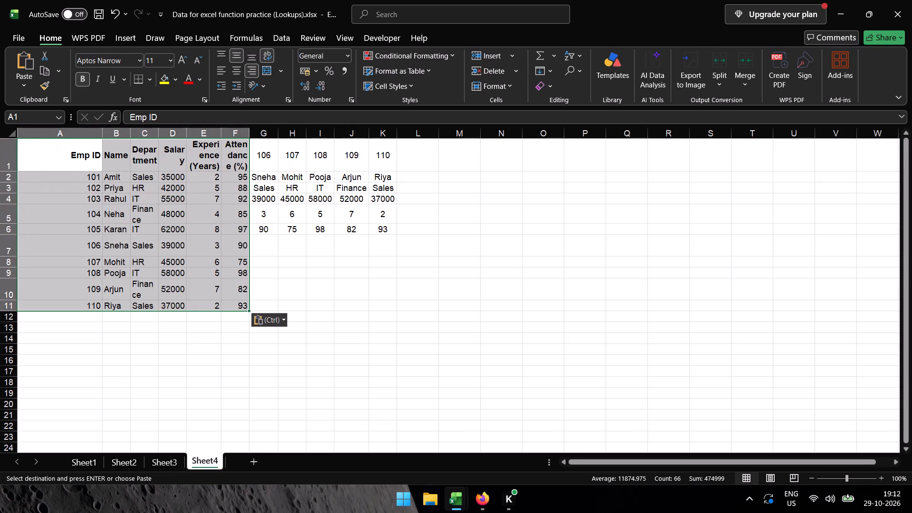
Clear the leftover transposed data in G1:K6 of Sheet4.
left_click(256, 160)
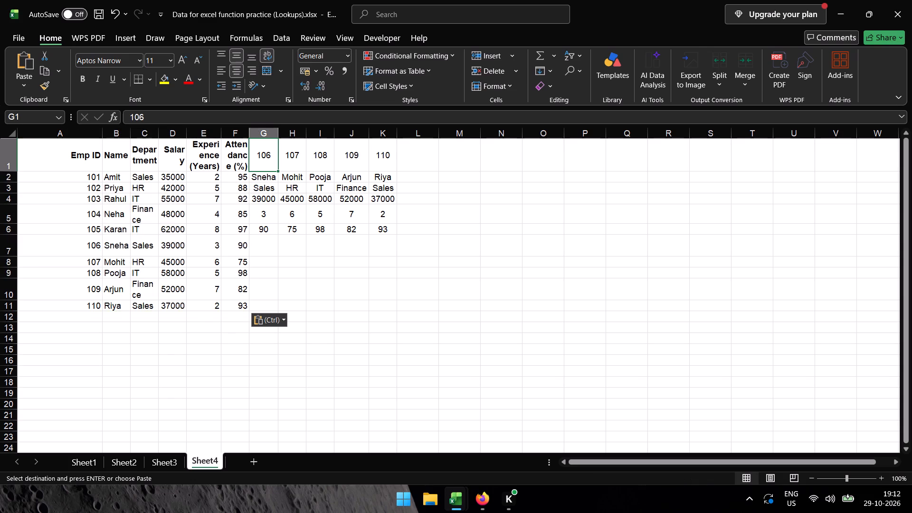
key("ctrl+shift+Right")
key("ctrl+shift+Right")
key("ctrl+shift+Left")
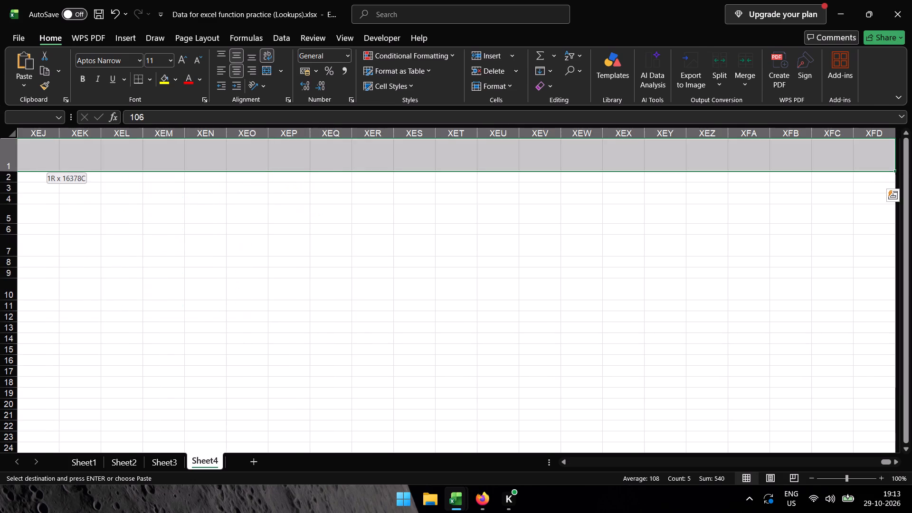
key("ctrl+shift+Down")
key("Delete")
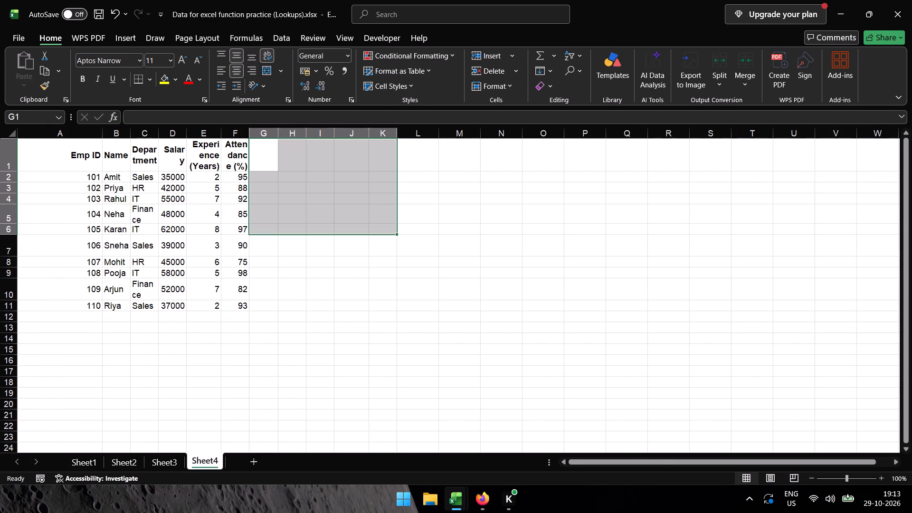
left_click(408, 394)
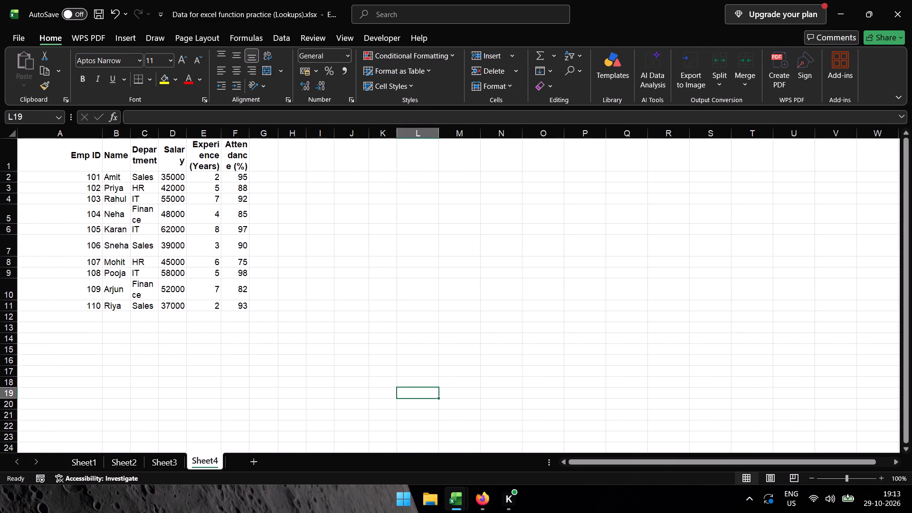
Autofit the Emp ID column on Sheet4 and widen the Department column until its header fits on one line.
double_click(103, 133)
double_click(81, 134)
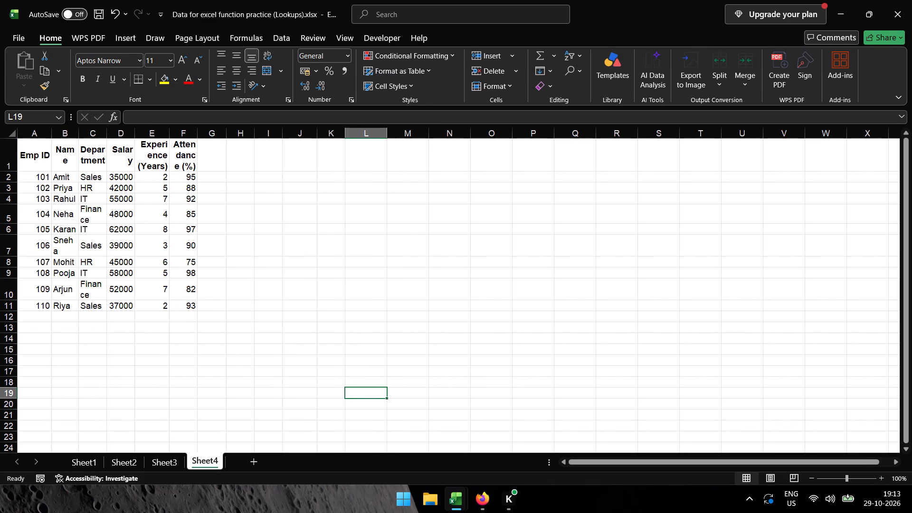
double_click(80, 135)
double_click(77, 134)
double_click(107, 135)
left_click_drag(115, 136, 120, 138)
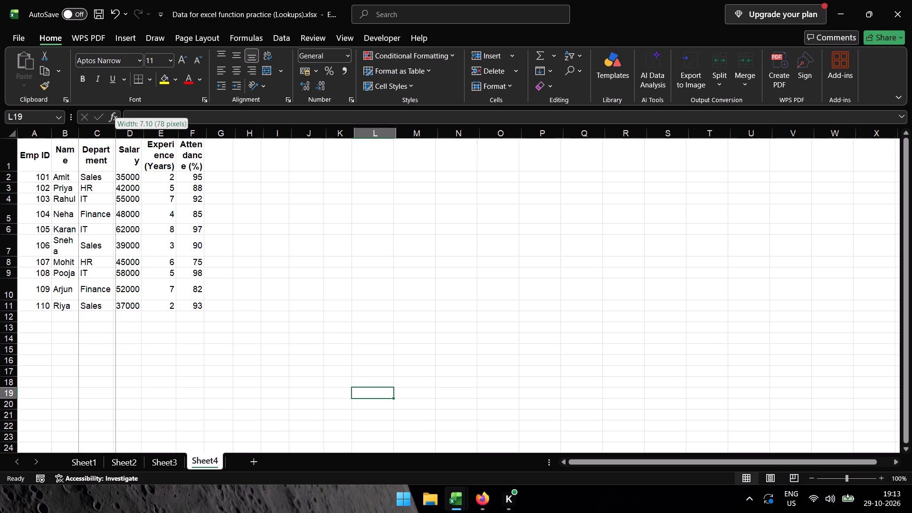
left_click_drag(120, 138, 131, 137)
left_click_drag(129, 137, 131, 137)
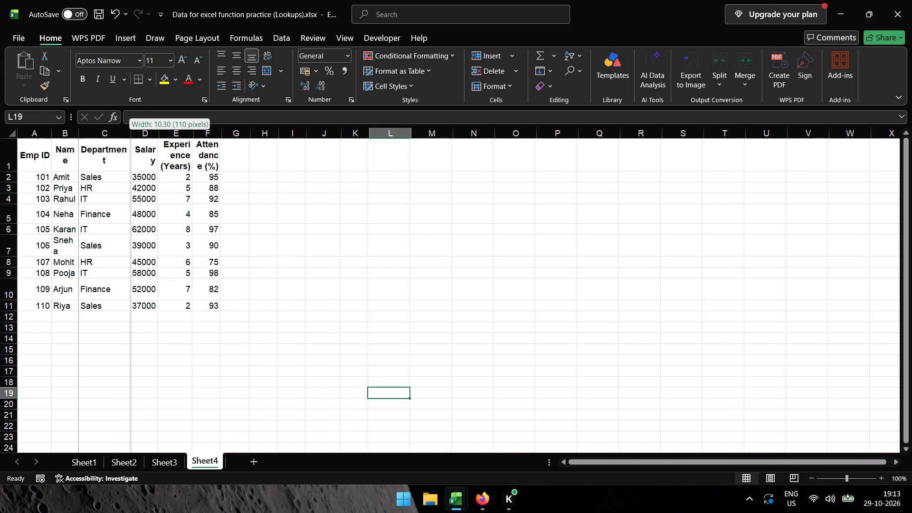
left_click_drag(131, 137, 138, 137)
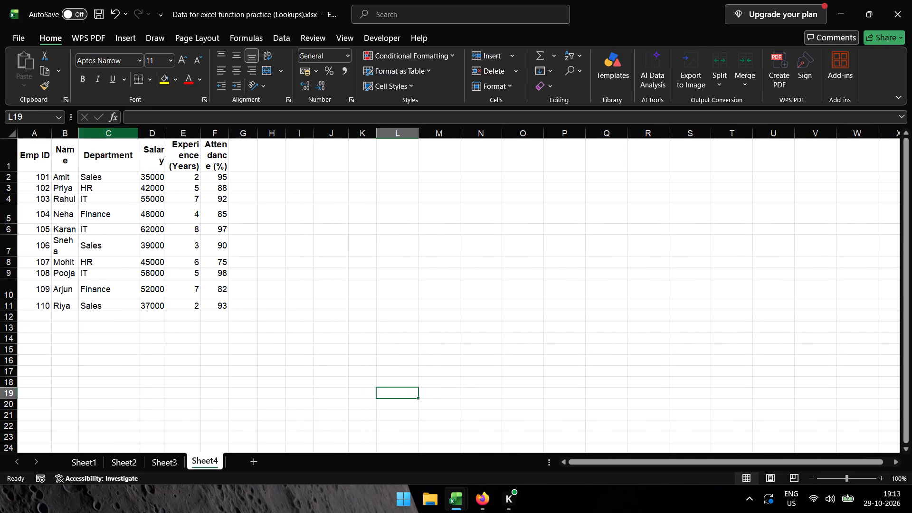
double_click(79, 134)
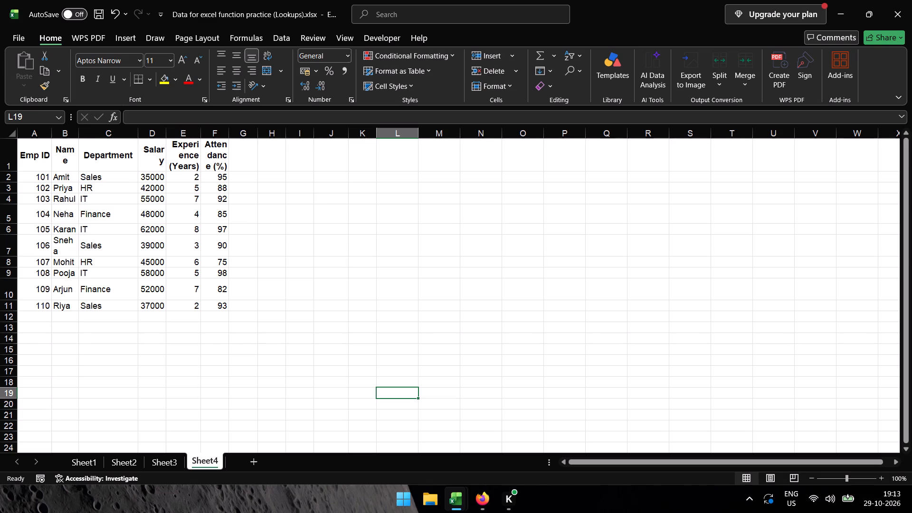
left_click(79, 134)
left_click_drag(79, 134, 63, 156)
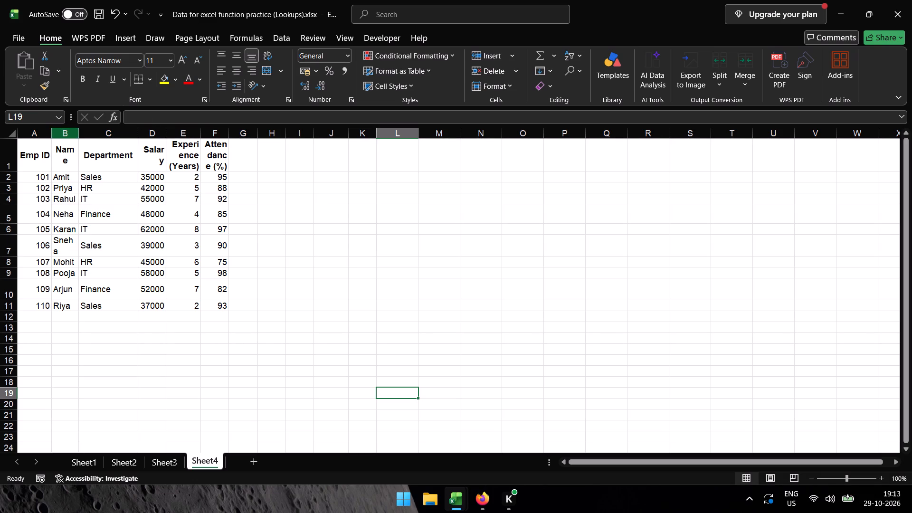
Centre all cells of Sheet4 both vertically and horizontally.
key("ctrl+a")
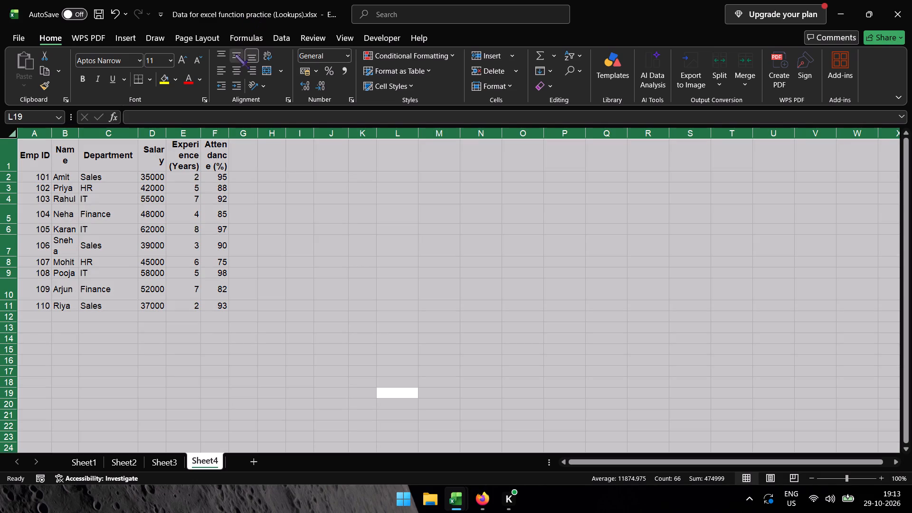
left_click(235, 54)
left_click(238, 69)
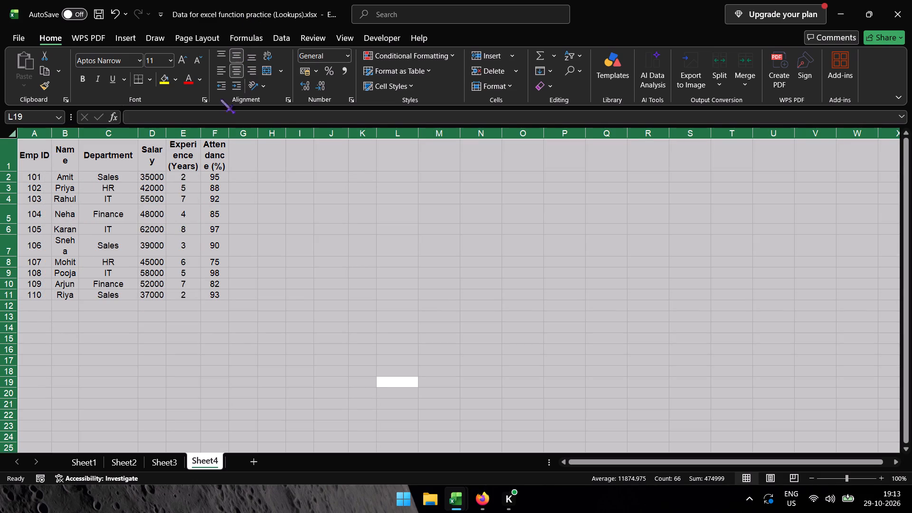
left_click(321, 184)
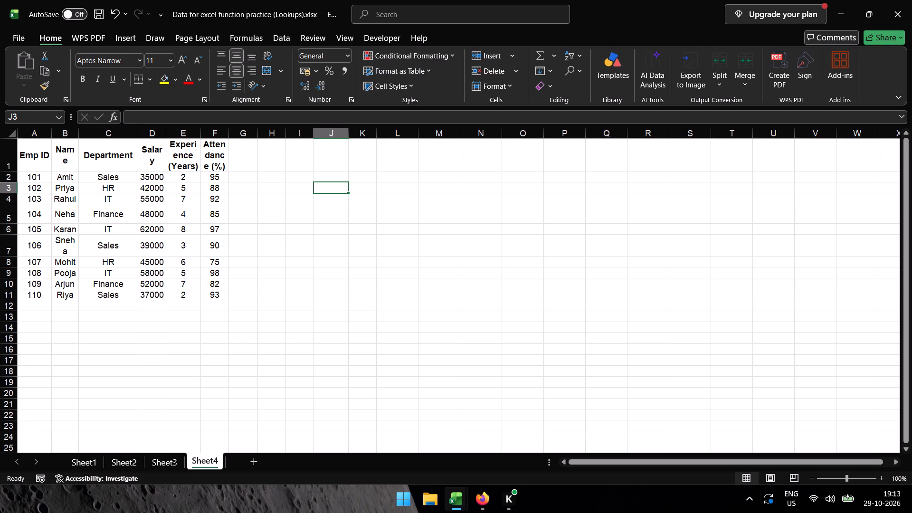
Widen the Name and Salary columns on Sheet4 until their headers fit on one line.
double_click(79, 132)
left_click_drag(79, 132, 88, 134)
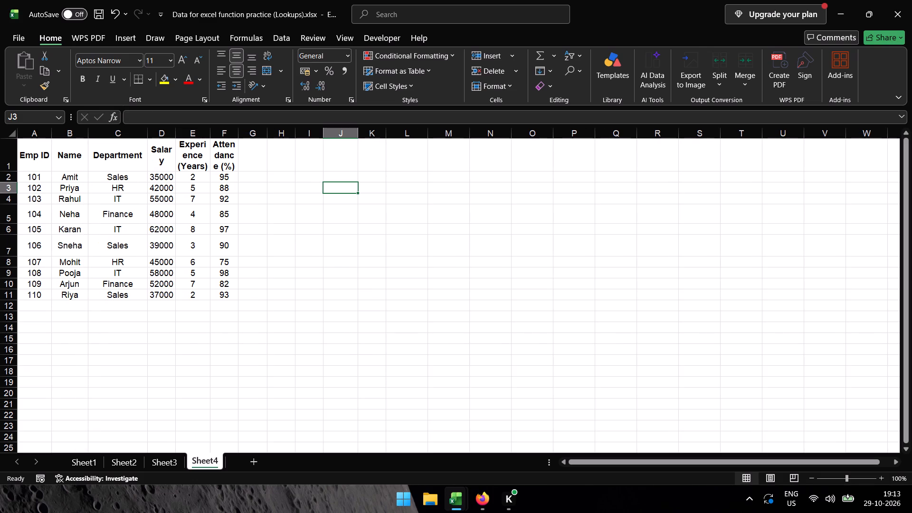
left_click_drag(178, 133, 186, 134)
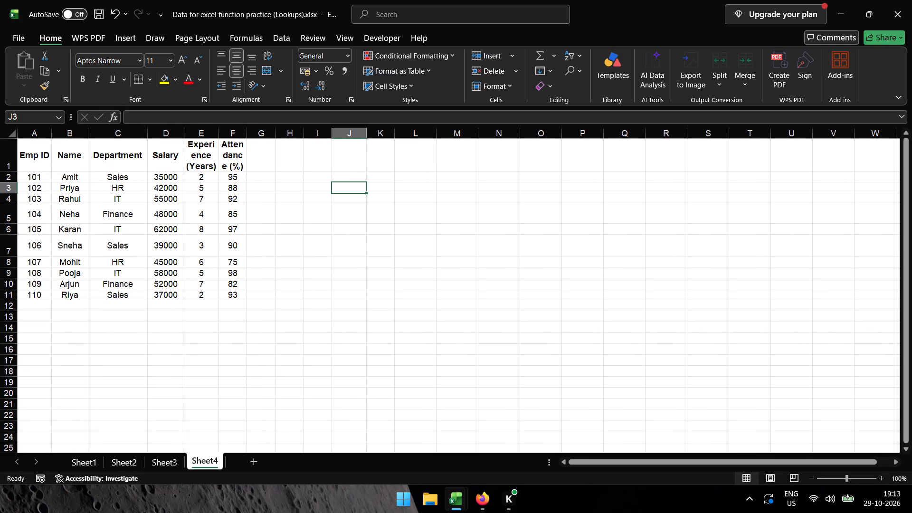
Widen the Experience (Years) and Attendance (%) columns on Sheet4 until no word in their headers is broken across lines.
left_click_drag(219, 133, 230, 135)
left_click_drag(230, 135, 259, 144)
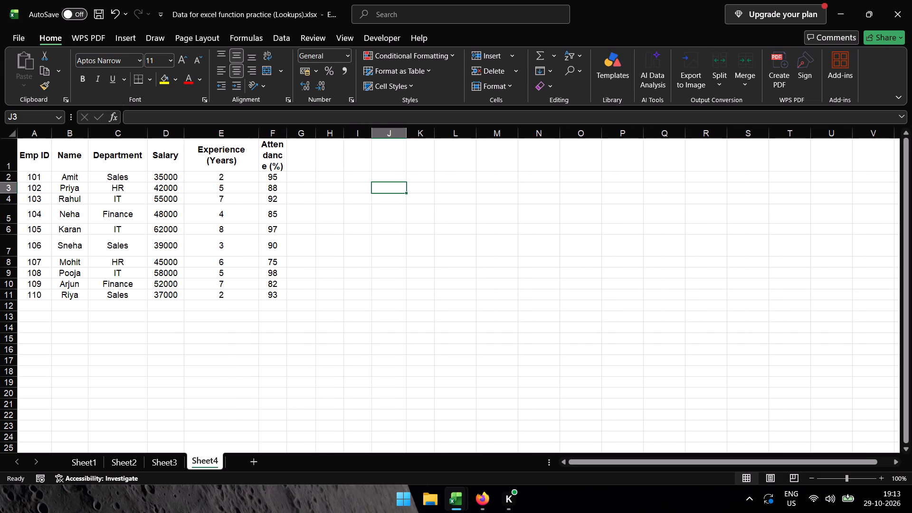
left_click_drag(287, 138, 303, 142)
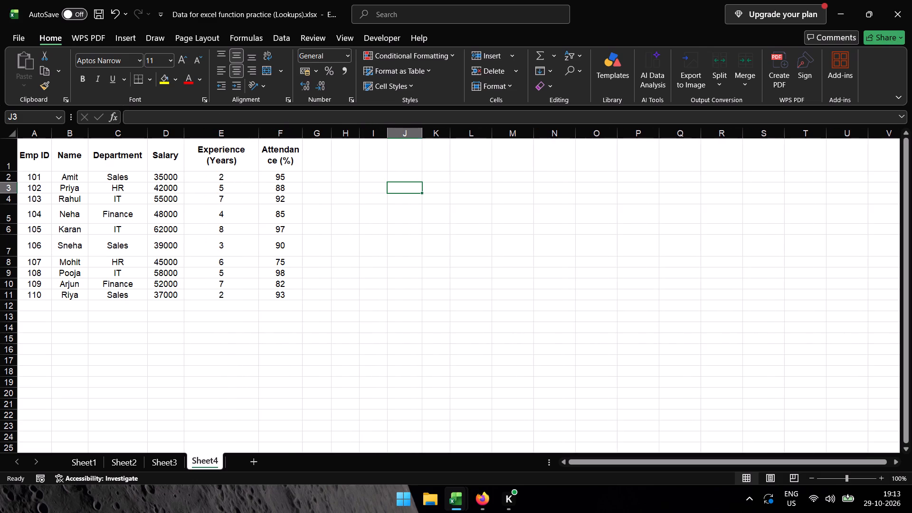
left_click_drag(303, 142, 305, 130)
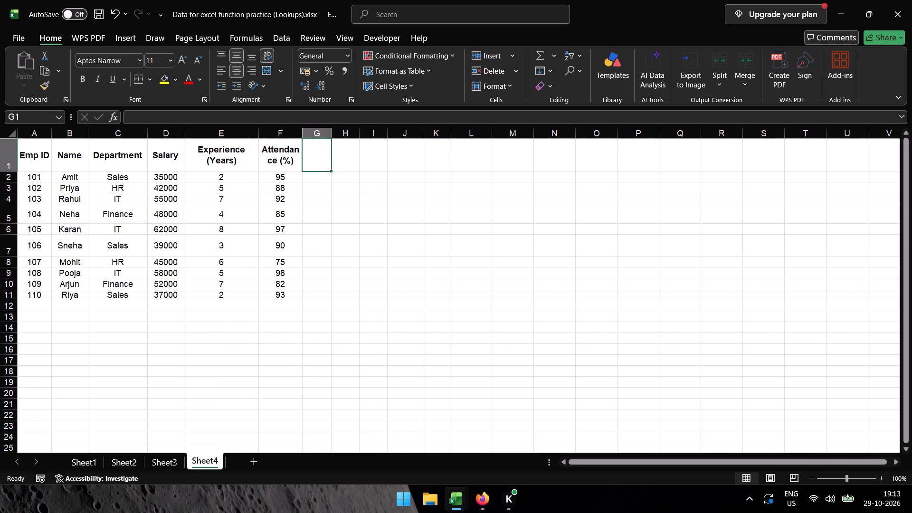
left_click_drag(303, 133, 309, 133)
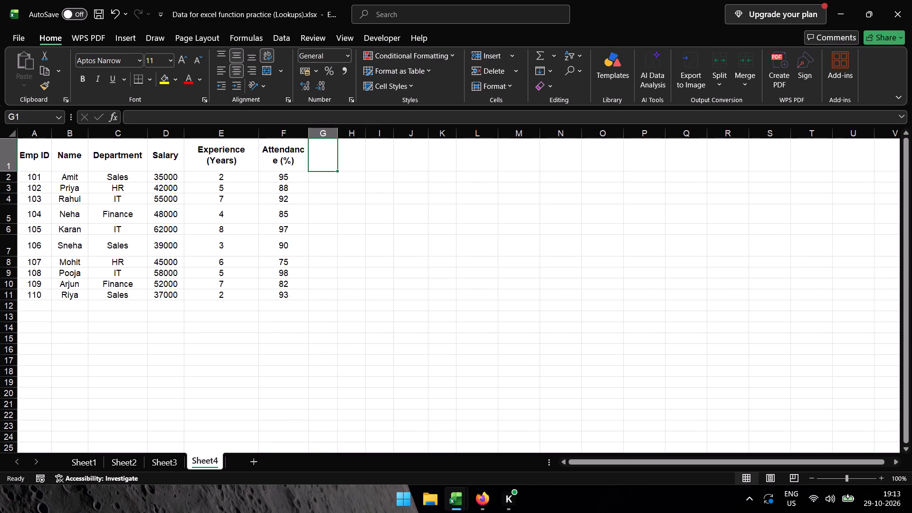
left_click_drag(309, 133, 323, 133)
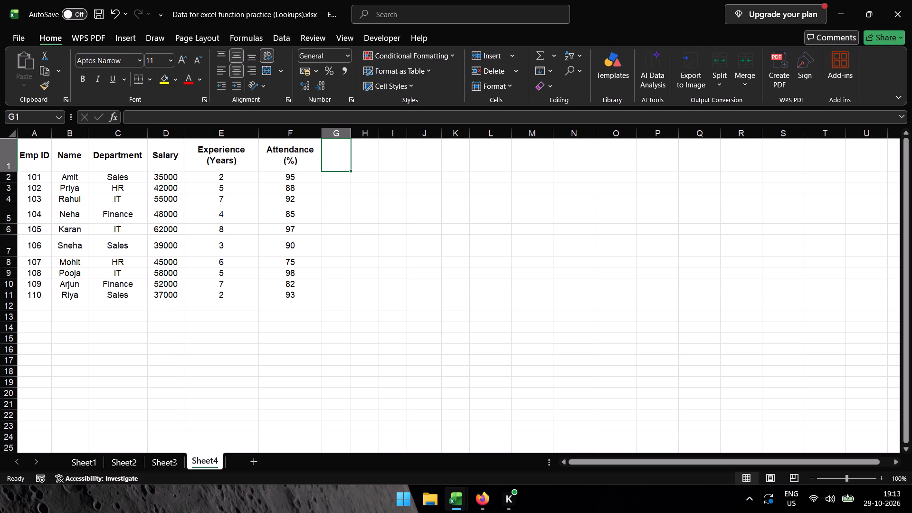
Enter =XLOOKUP(B9,B:B,F:F,) in cell E14 to look up Pooja's attendance by name.
left_click(215, 329)
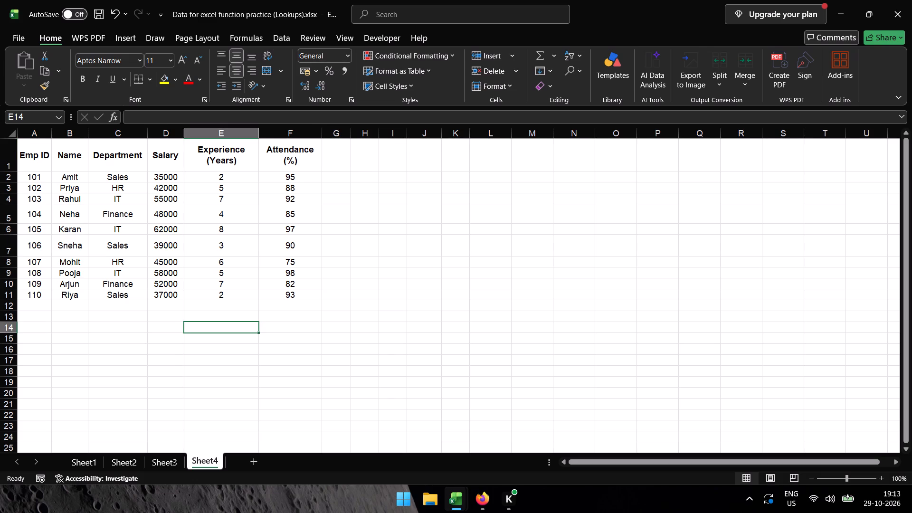
key("equal")
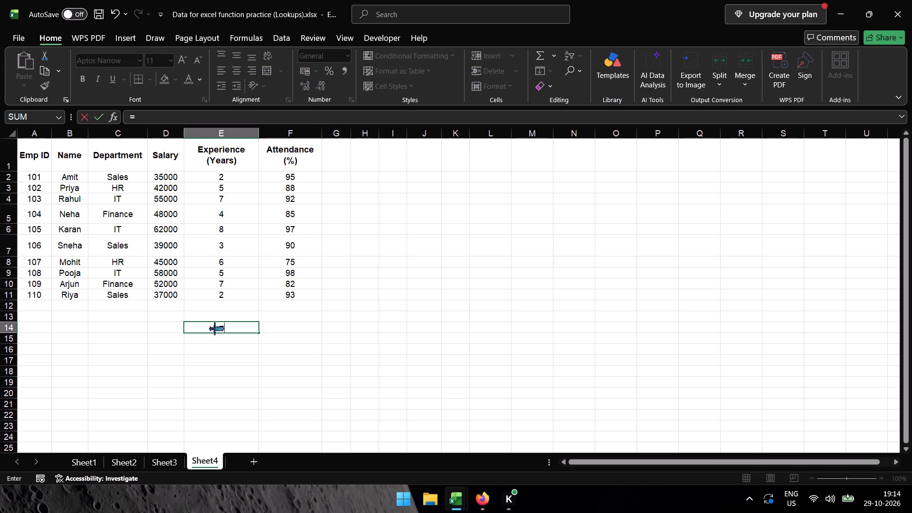
type("xloo")
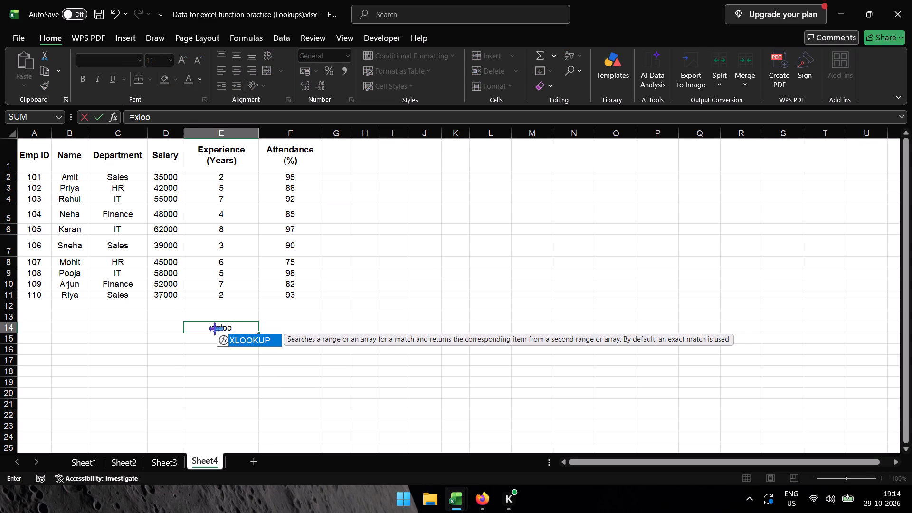
key("Tab")
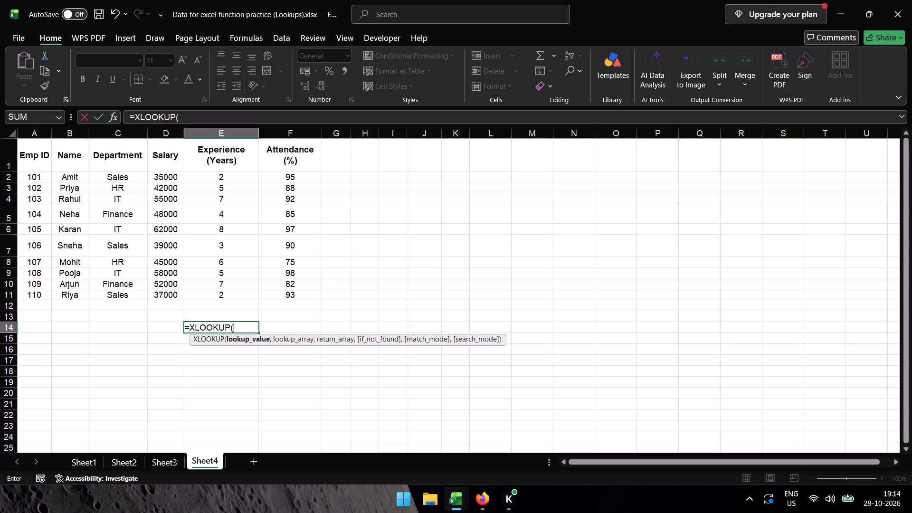
left_click(77, 273)
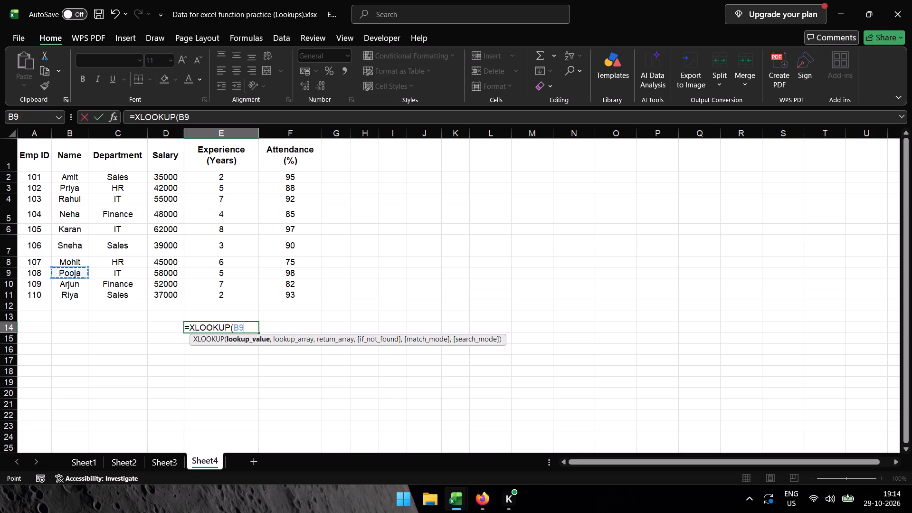
key("comma")
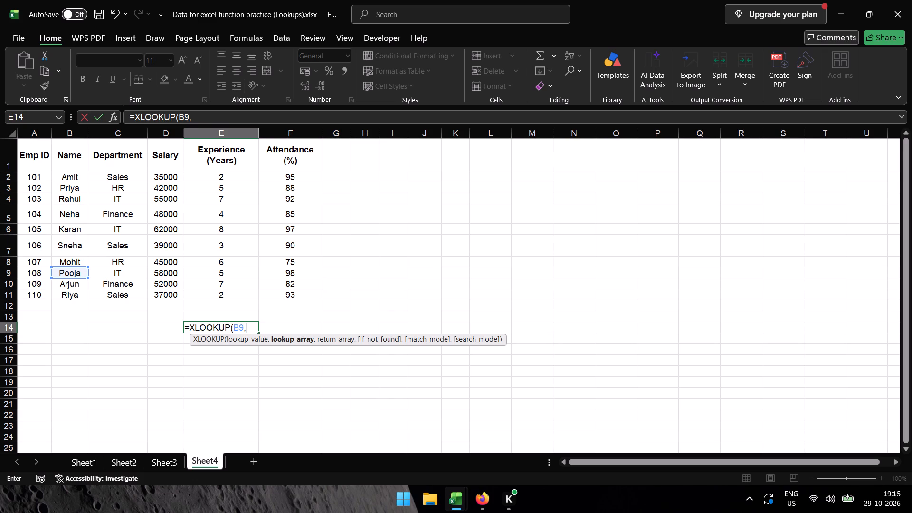
left_click(46, 174)
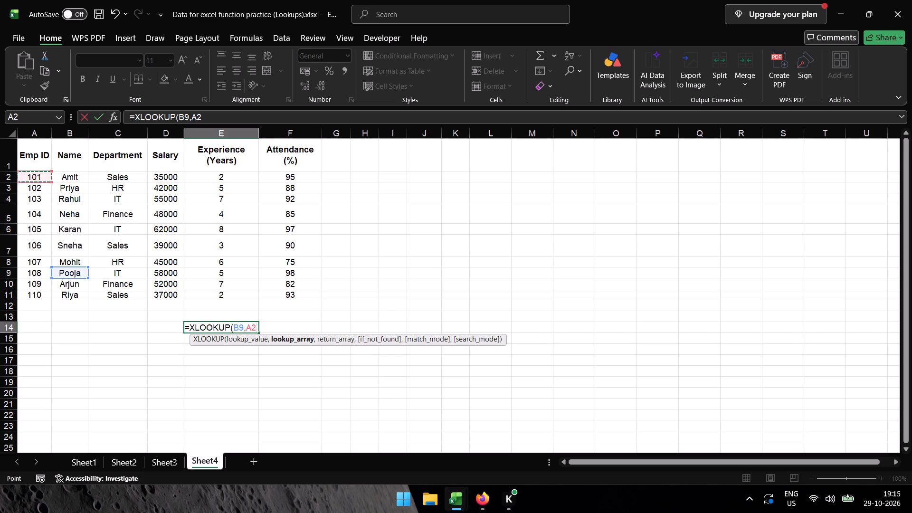
left_click(74, 135)
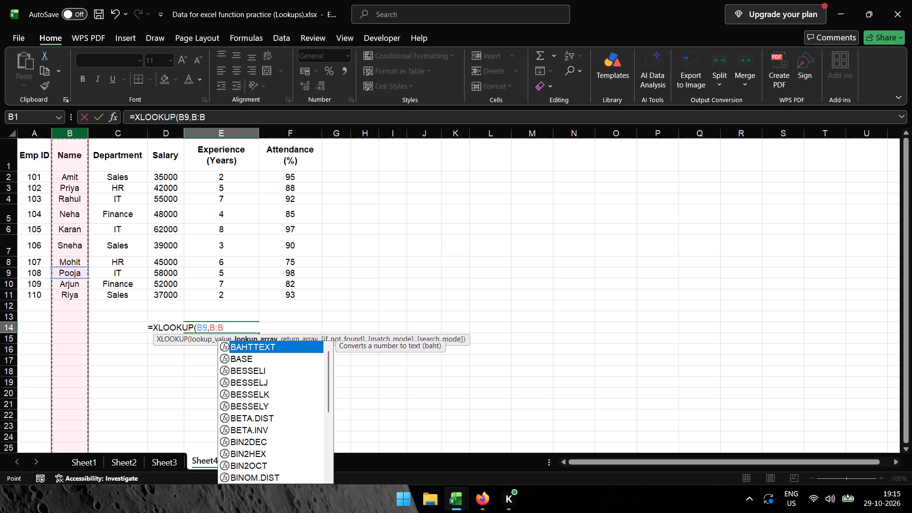
key("comma")
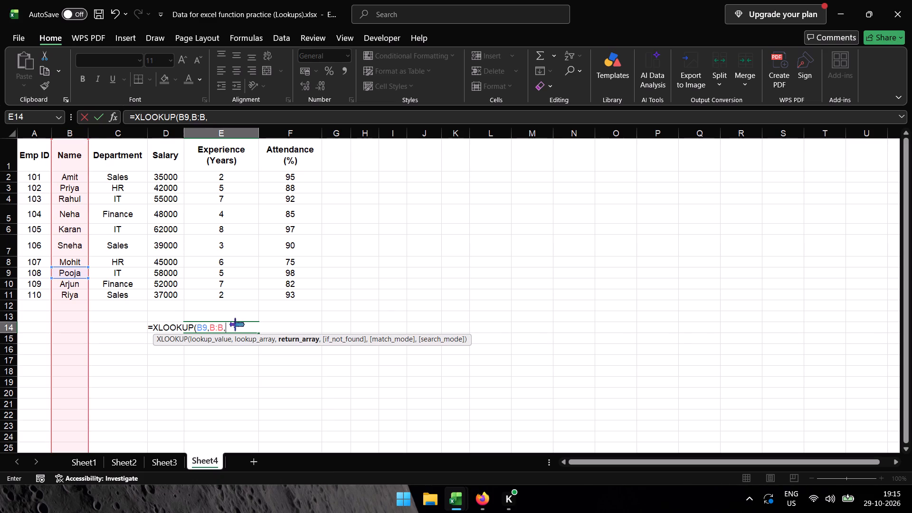
left_click(303, 133)
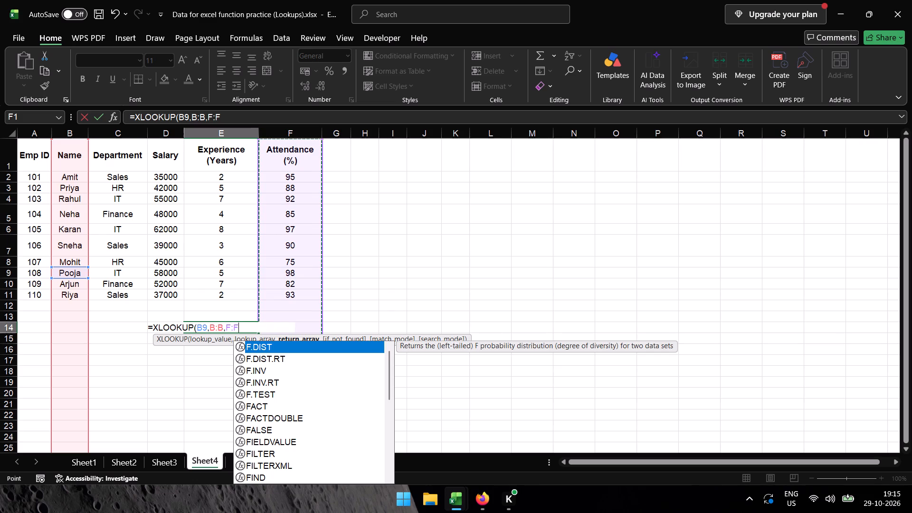
key("comma")
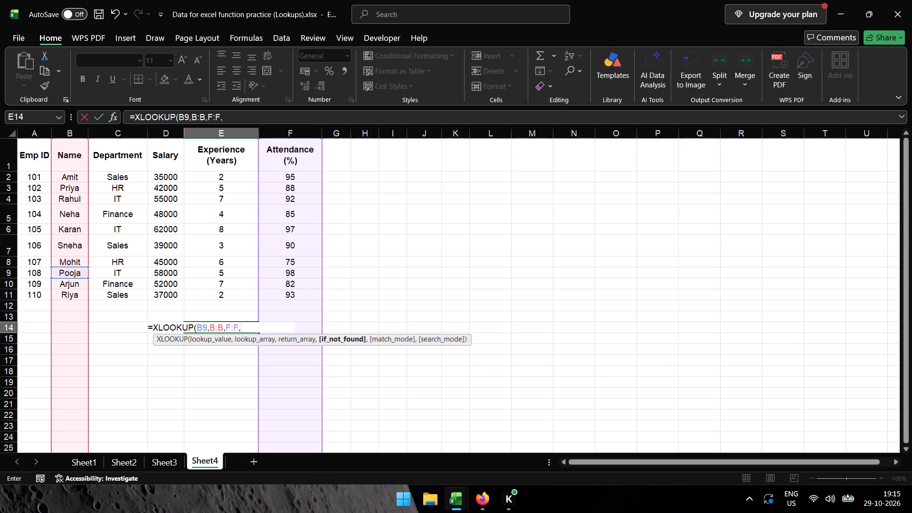
key("shift+parenright")
key("Return")
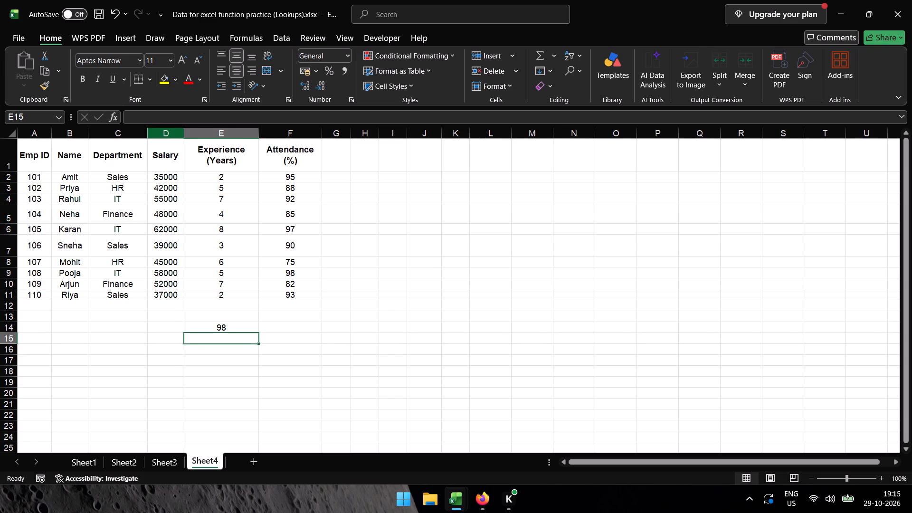
Apply filters to the header row with all cells of Sheet4 selected.
key("ctrl+a")
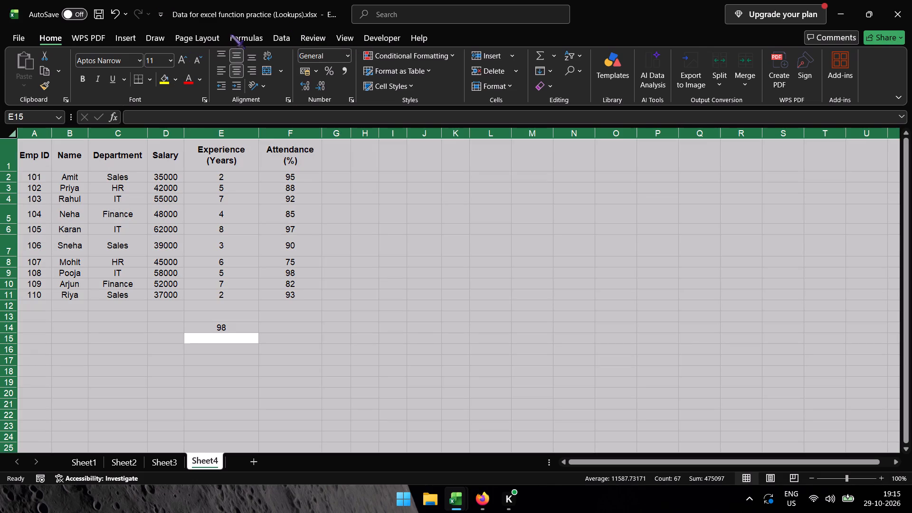
left_click(278, 35)
left_click(408, 72)
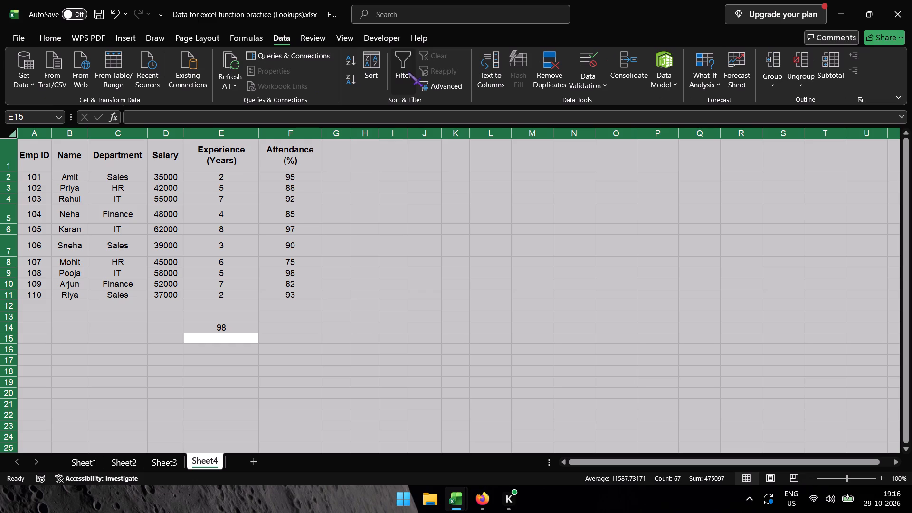
left_click(474, 312)
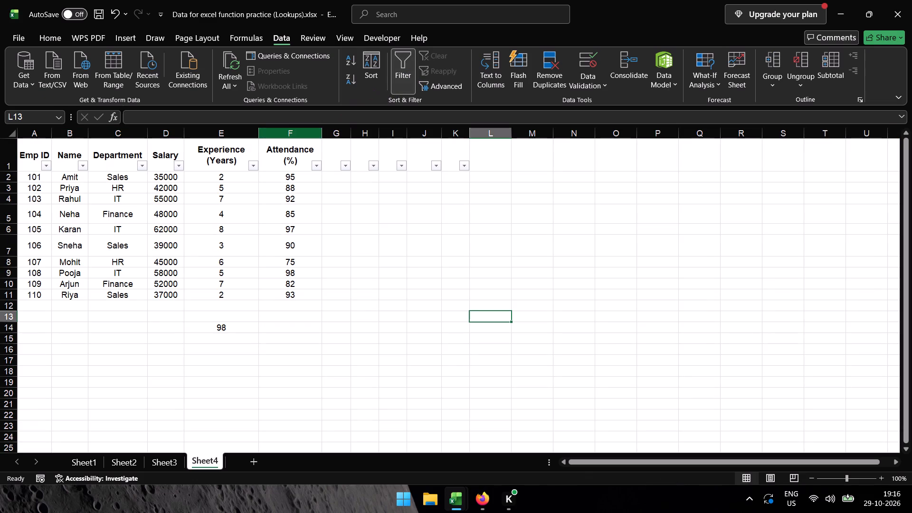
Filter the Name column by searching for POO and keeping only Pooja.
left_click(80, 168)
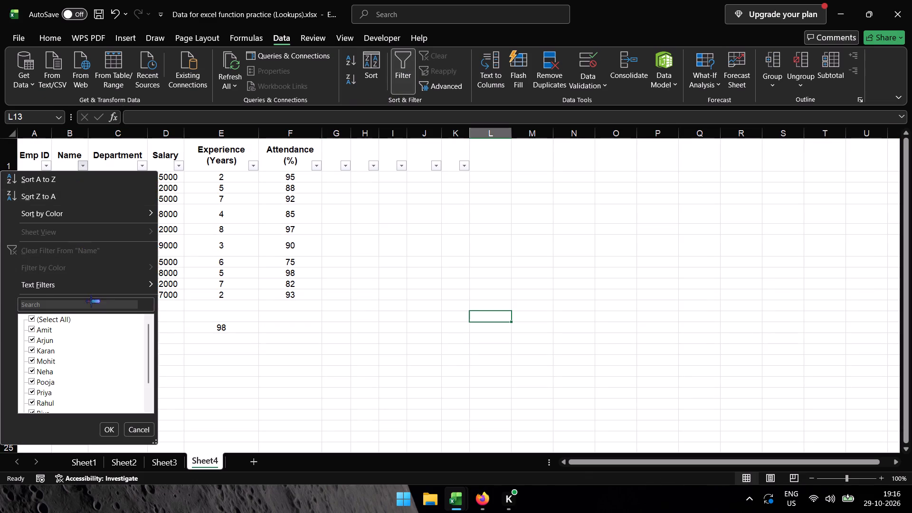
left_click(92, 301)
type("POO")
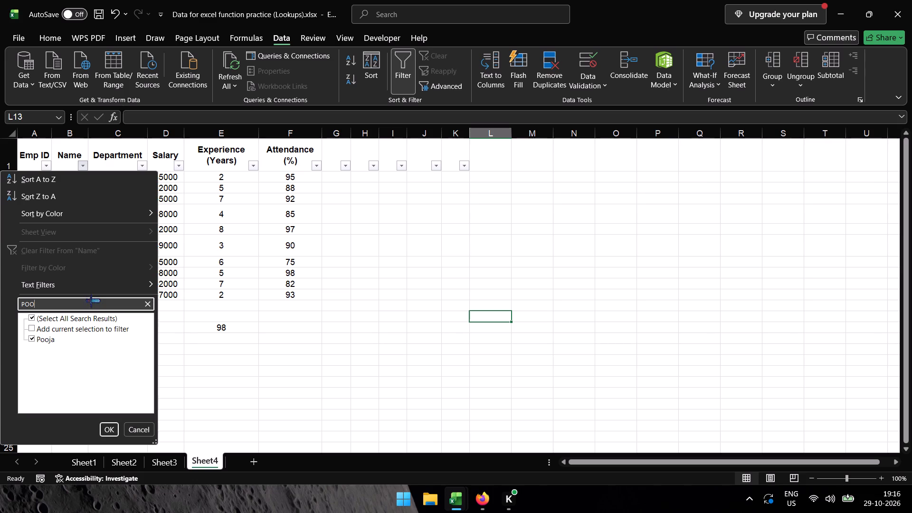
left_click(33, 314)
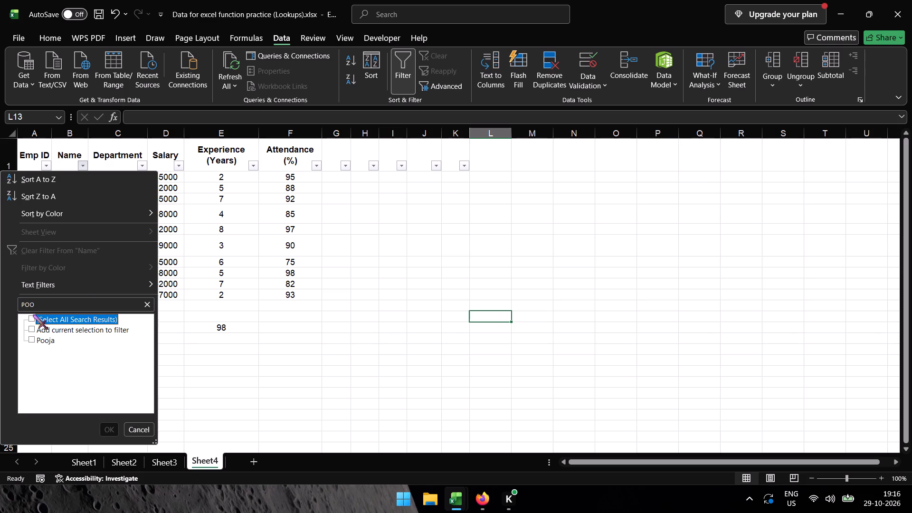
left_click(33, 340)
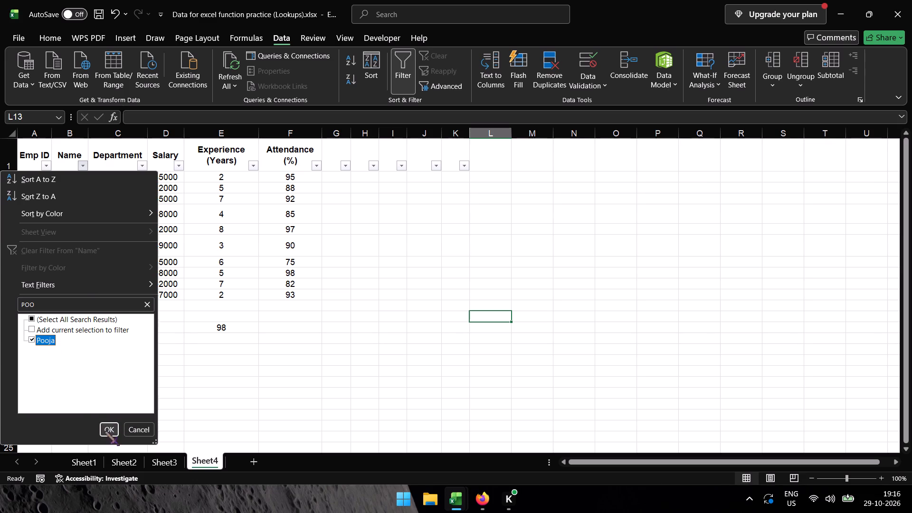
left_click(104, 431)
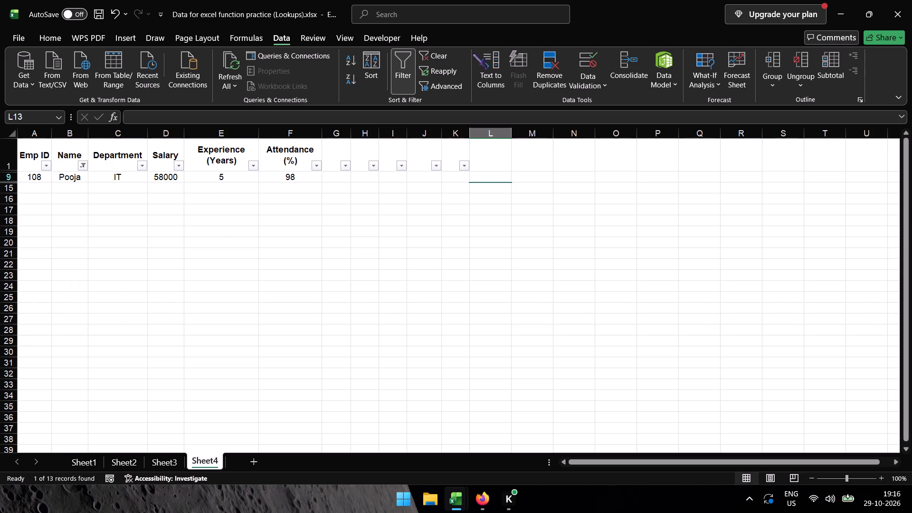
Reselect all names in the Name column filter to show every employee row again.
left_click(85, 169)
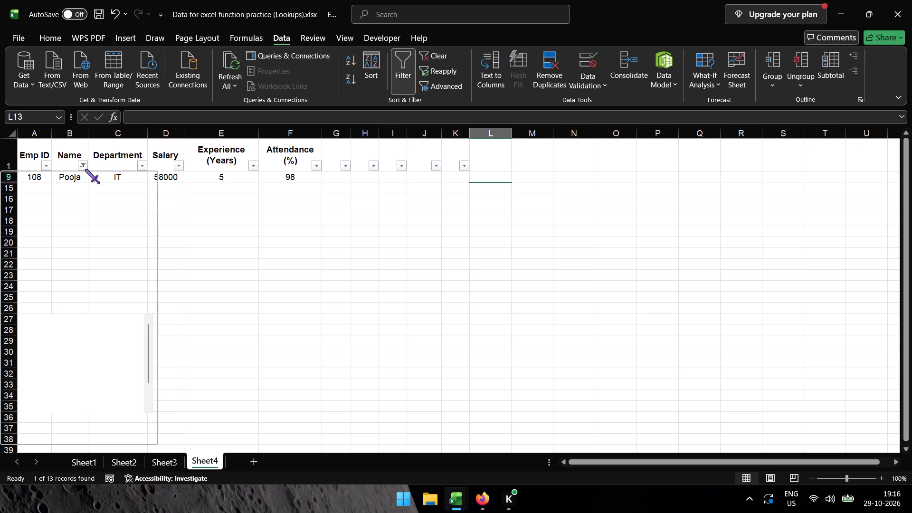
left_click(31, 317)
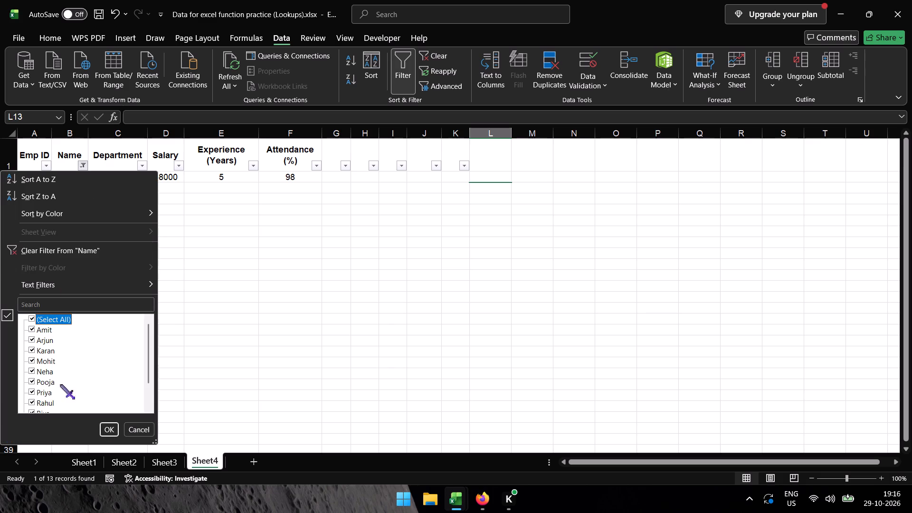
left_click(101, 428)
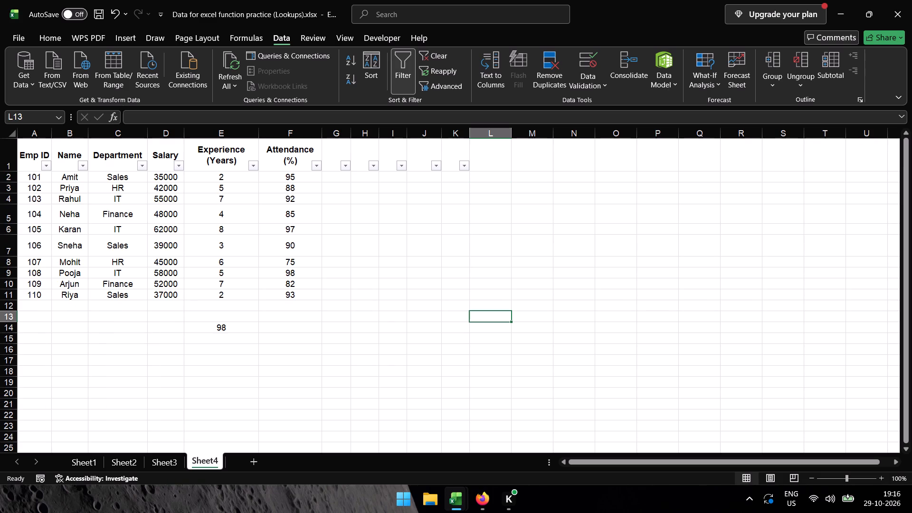
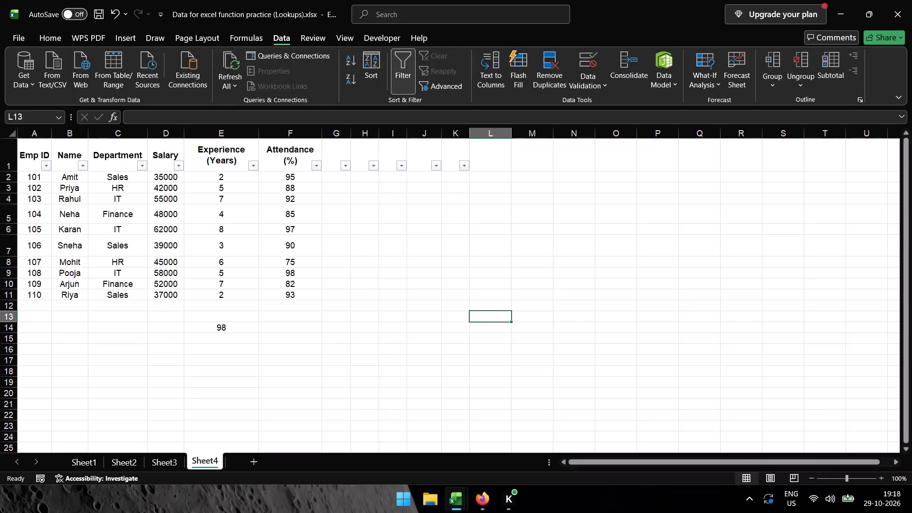
Clear the contents of the blank header cells G1:K1 beside the employee table.
left_click(337, 149)
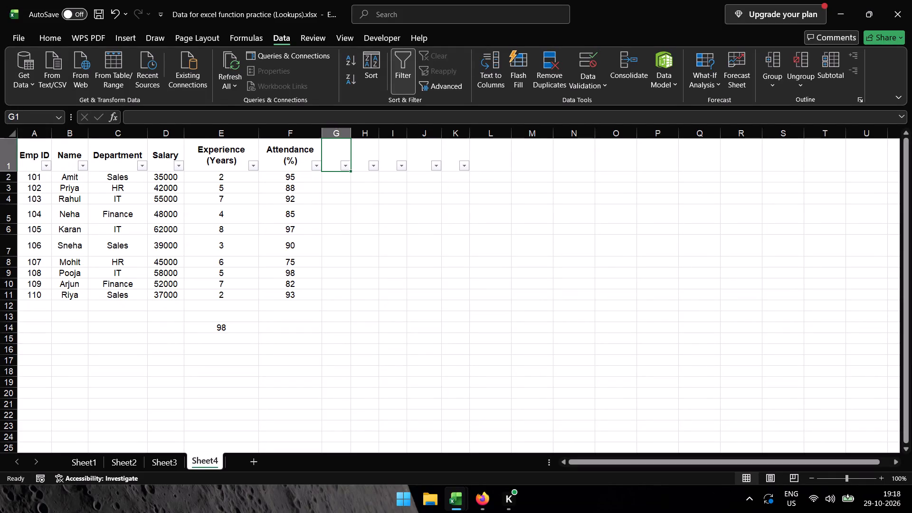
key("shift+Right")
key("shift+Right")
key("shift+Right")
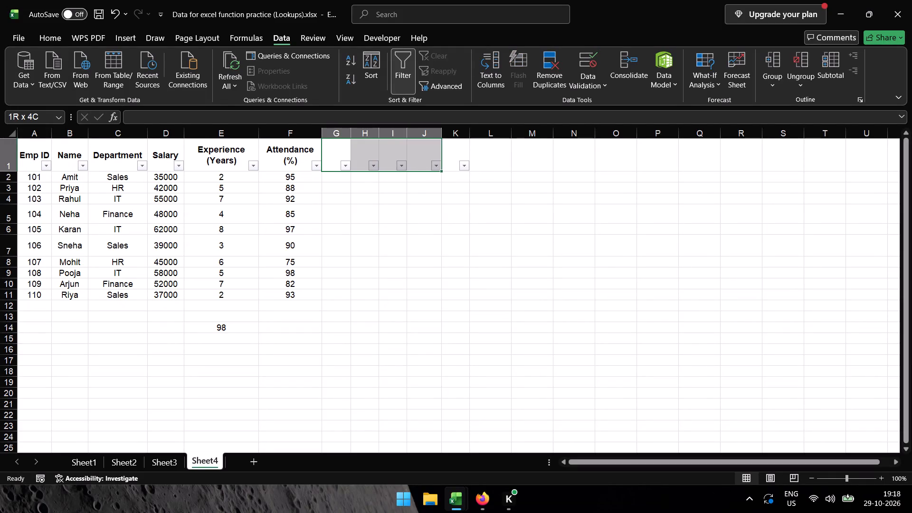
key("shift+Right")
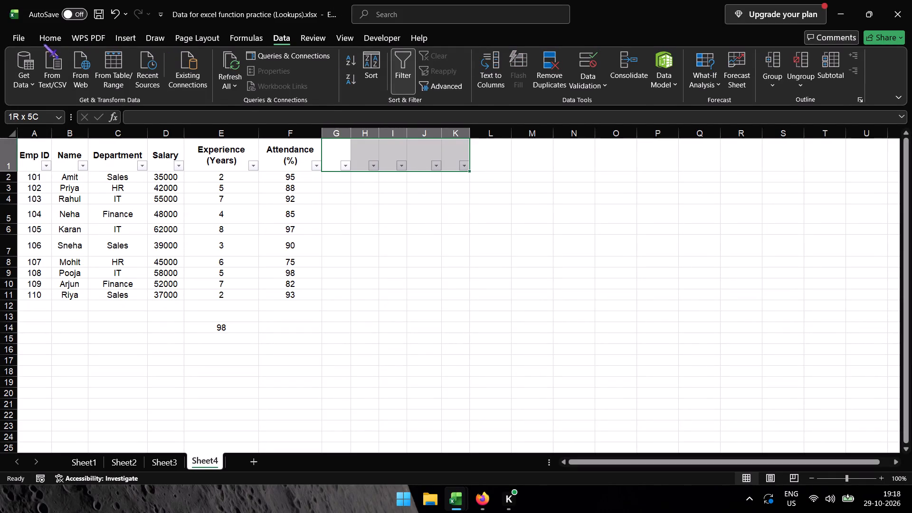
left_click(44, 43)
key("Delete")
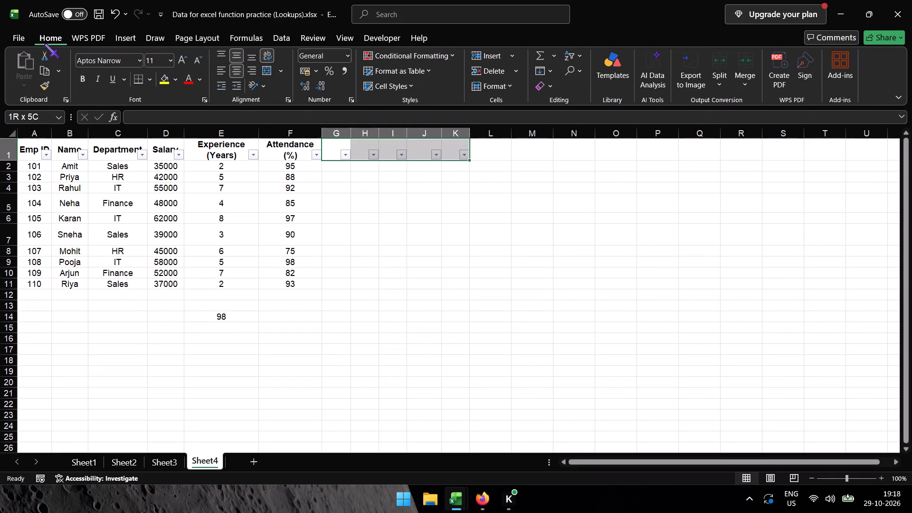
Turn off the filters on the header row, with the blank header cells G1:K1 selected.
left_click(342, 148)
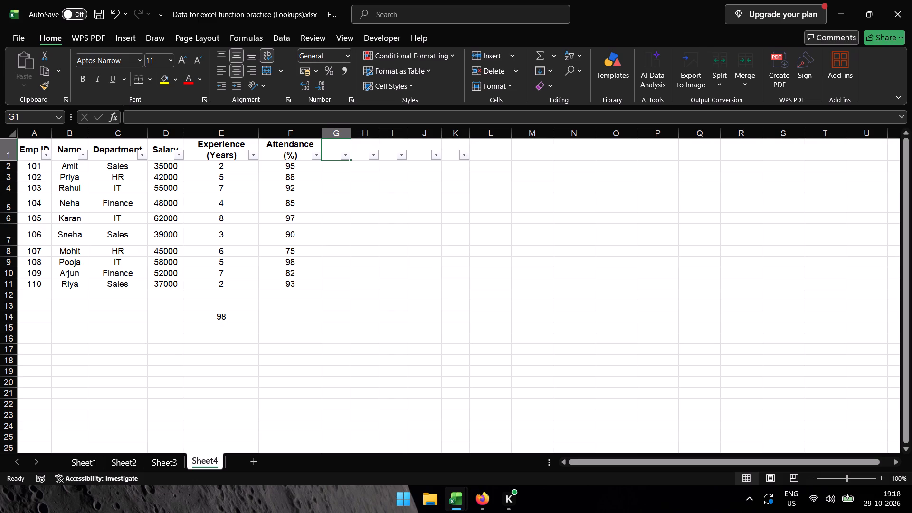
key("shift+Right")
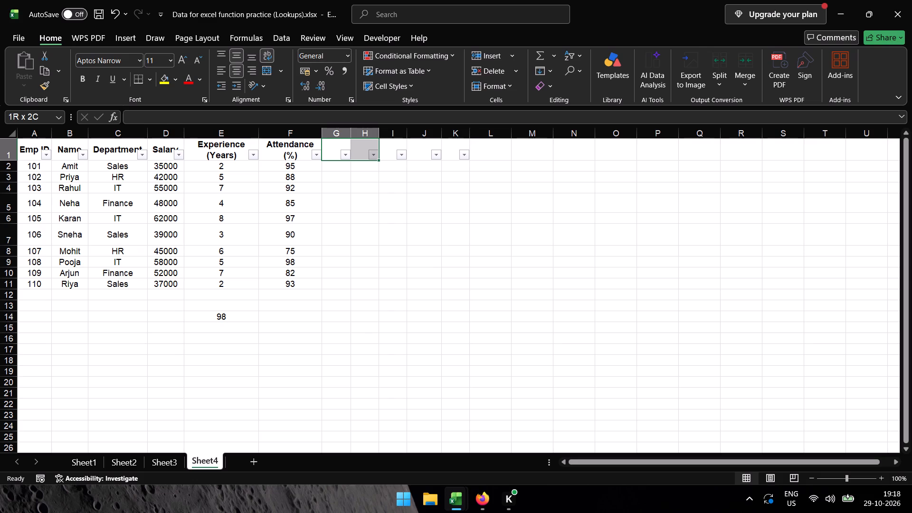
key("shift+Right")
key("shift+Right")
key("shift+Right")
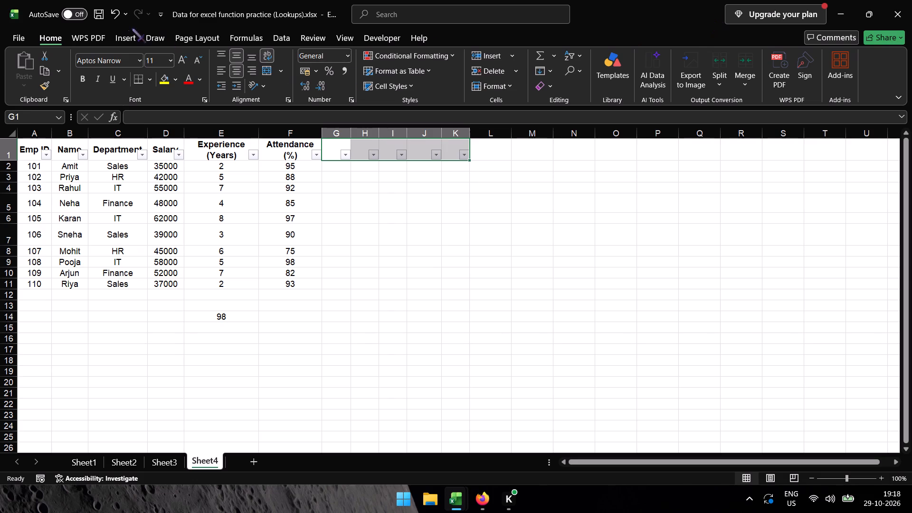
left_click(281, 34)
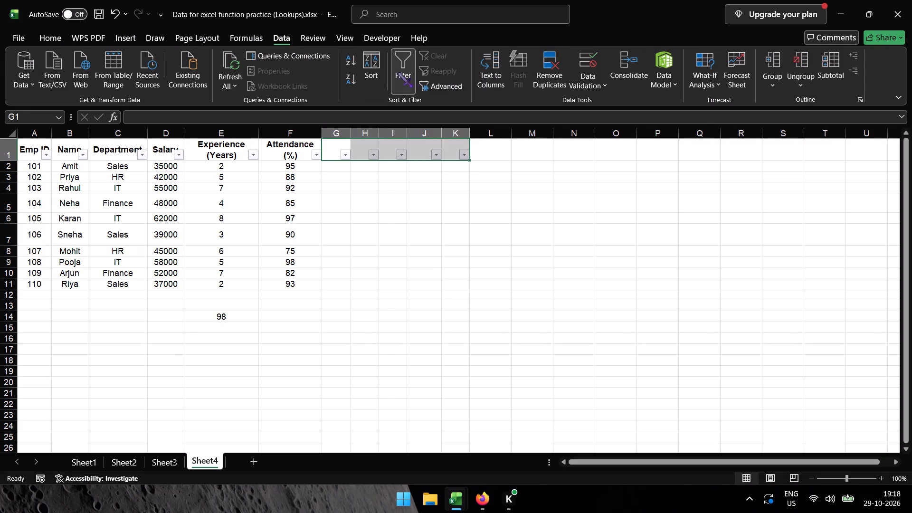
left_click(399, 72)
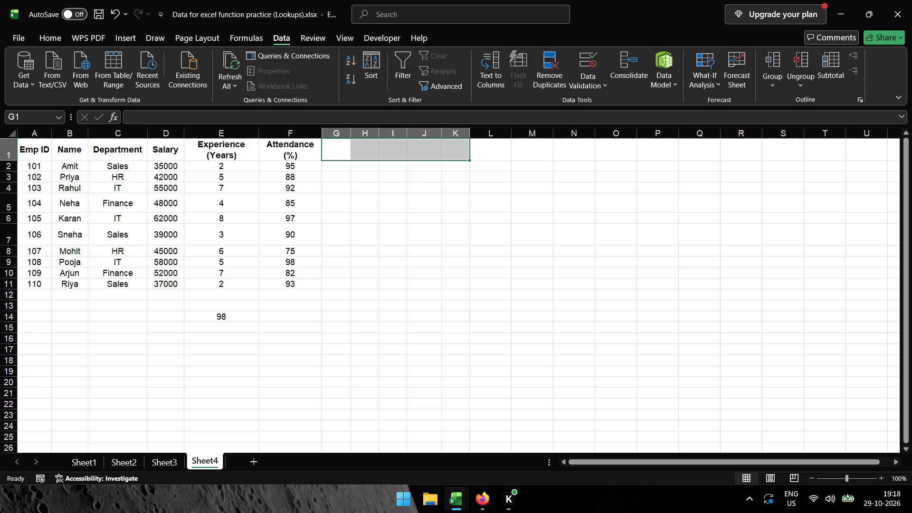
left_click(374, 204)
Apply filters only to the employee table's header cells A1:F1, from Emp ID to Attendance (%).
left_click(38, 156)
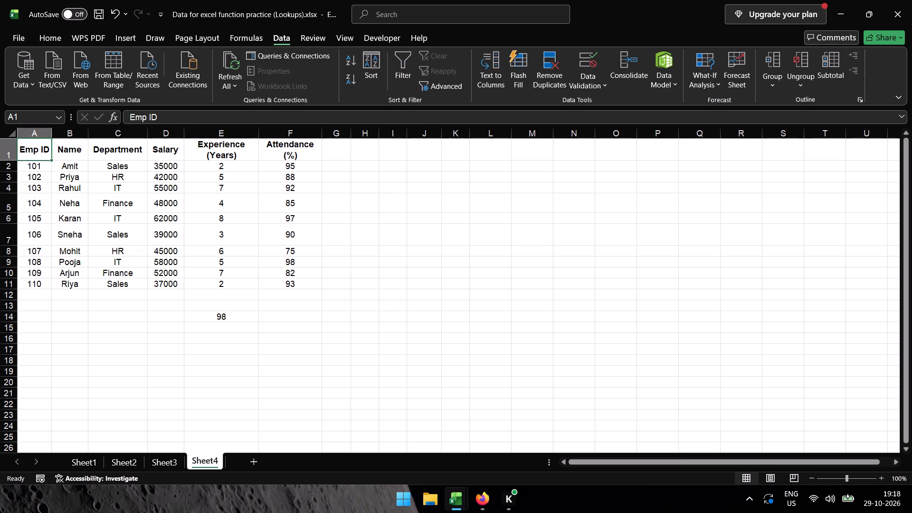
key("shift+Right")
key("shift+Right")
key("shift+Right")
key("shift+Right")
key("shift+Right")
key("shift+Right")
key("shift+Right")
key("shift+Right")
key("shift+Right")
key("shift+Right")
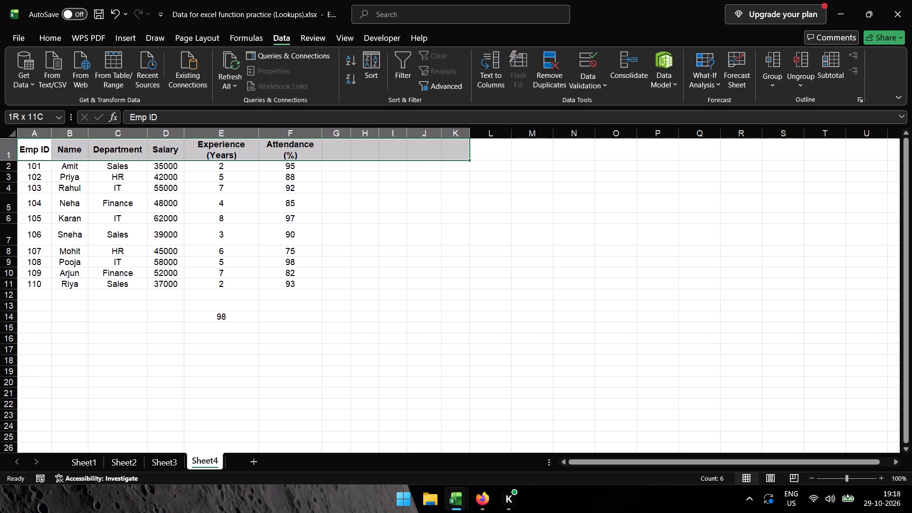
key("shift+Left")
key("shift+Left")
key("shift+Left")
key("shift+Left")
key("shift+Left")
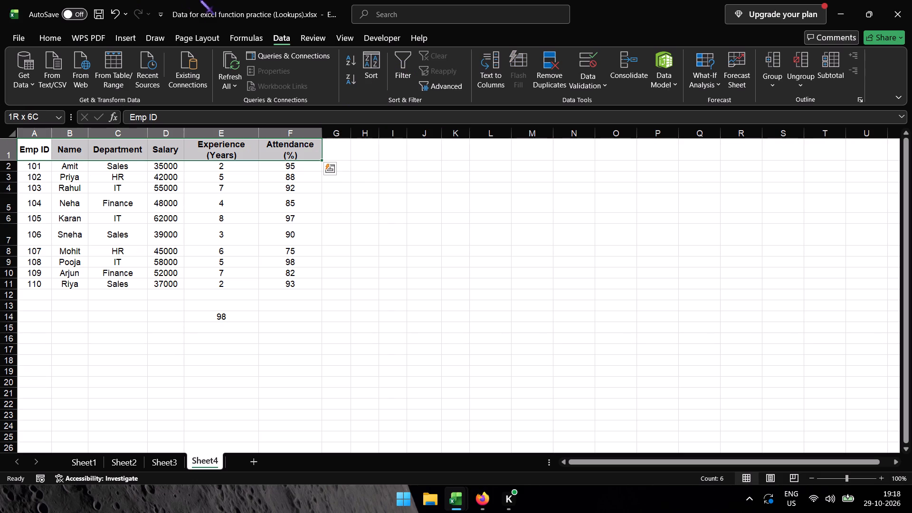
left_click(405, 66)
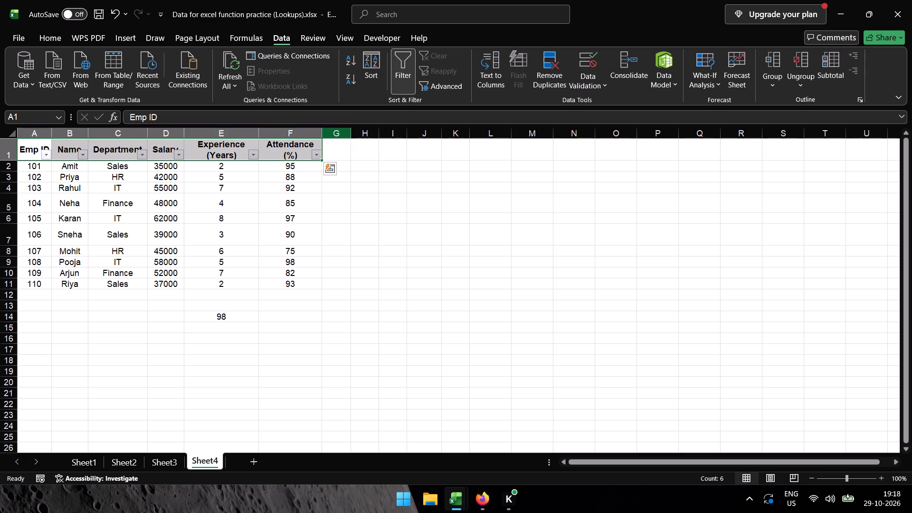
left_click(361, 161)
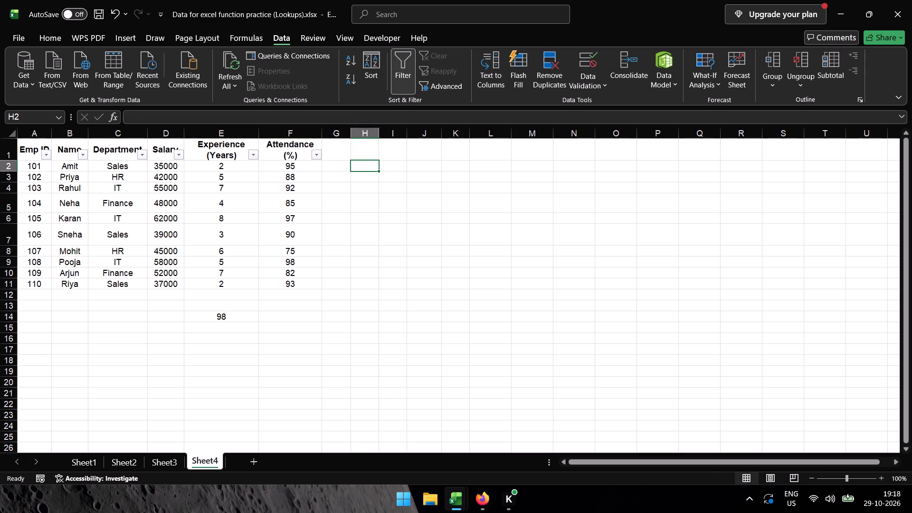
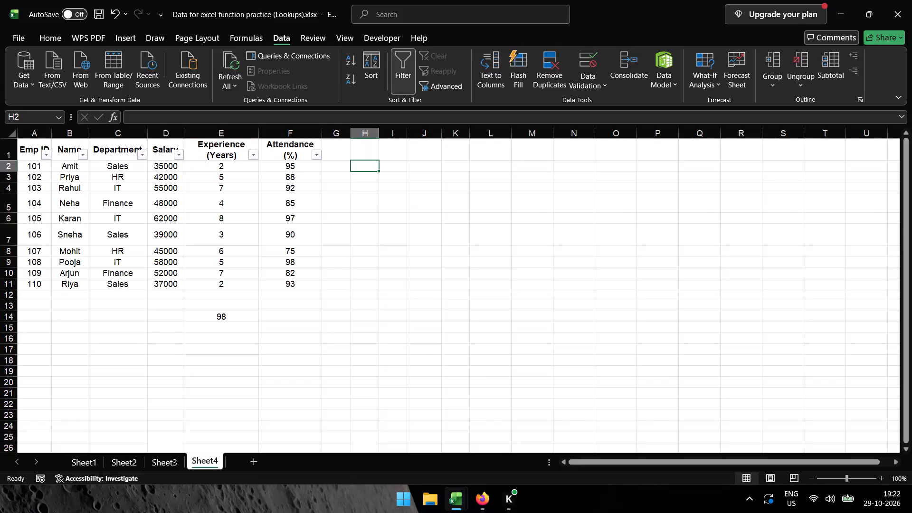
Enter =XLOOKUP(A7,A:A,E:E,) in cell F14 to look up employee 106's Experience (Years) by Emp ID.
left_click(285, 315)
key("equal")
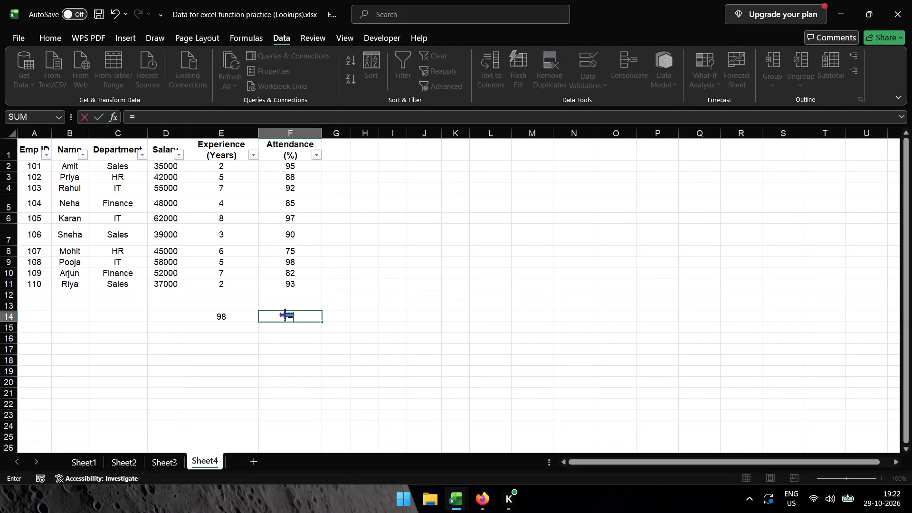
type("xloo")
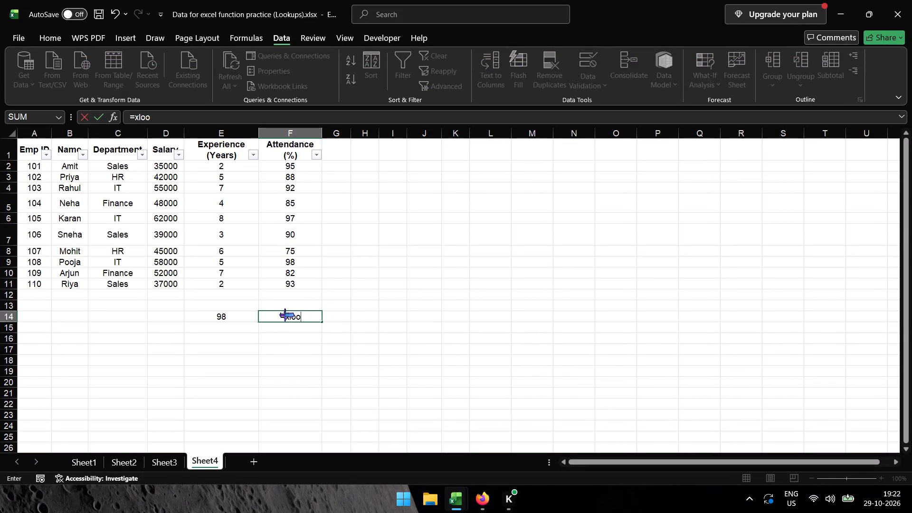
key("k")
key("Tab")
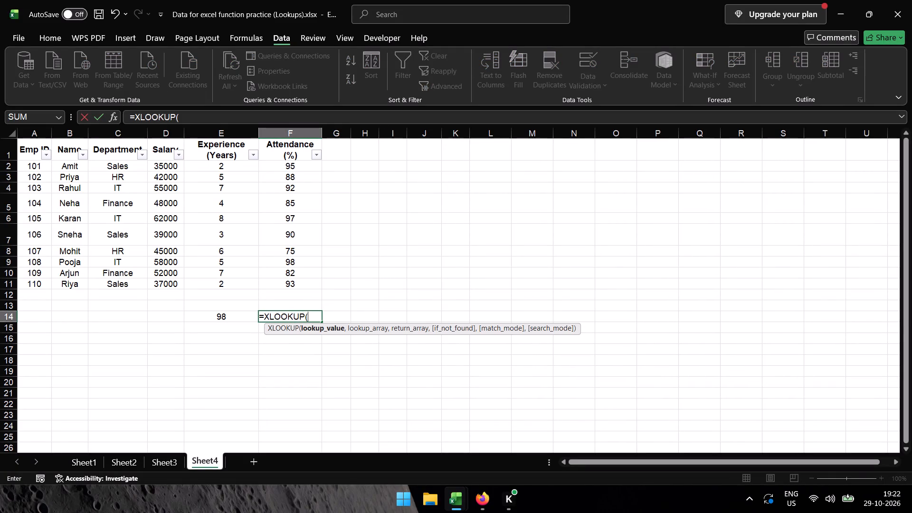
left_click(34, 236)
key("comma")
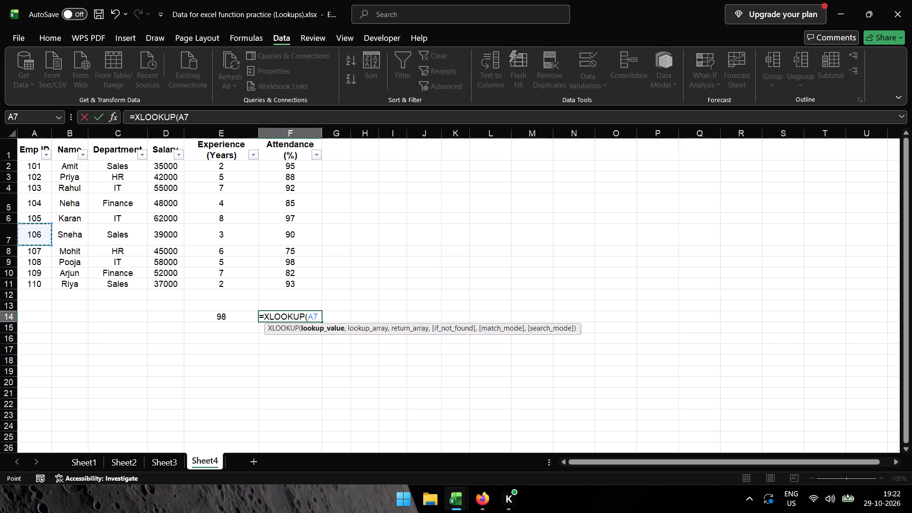
left_click(38, 133)
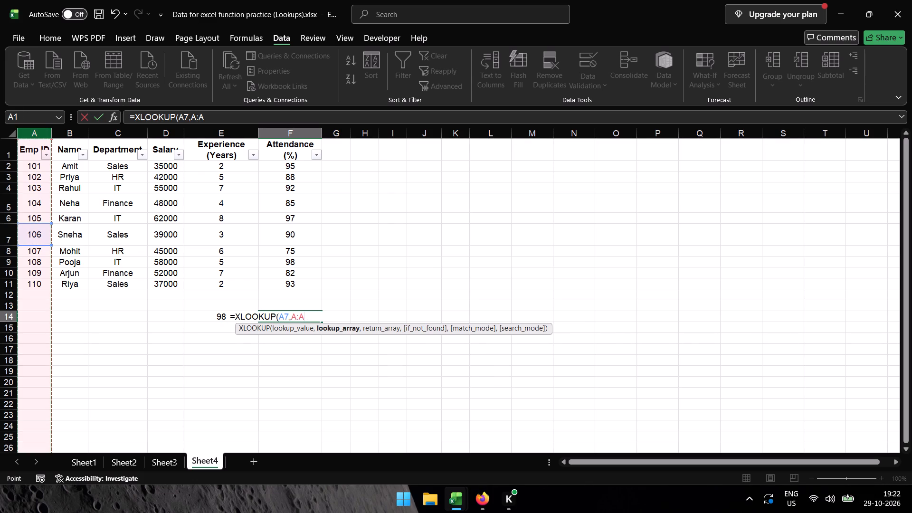
key("comma")
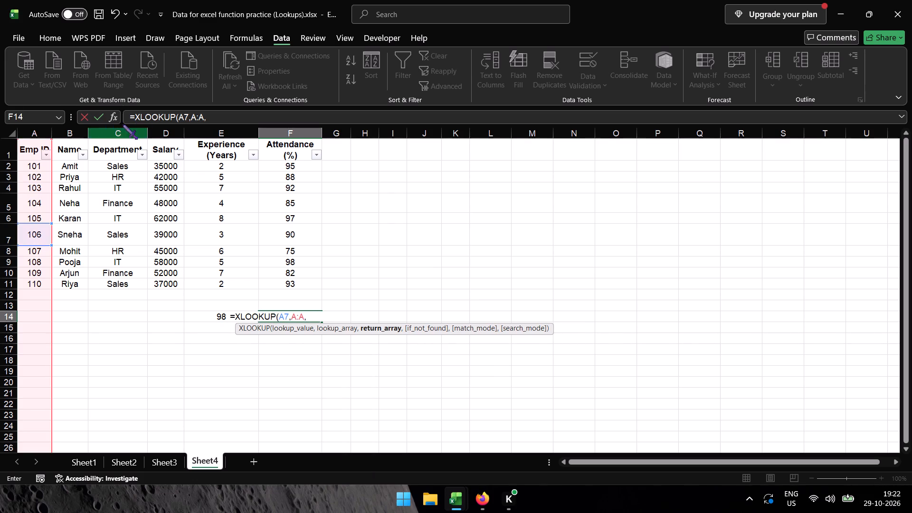
left_click(220, 129)
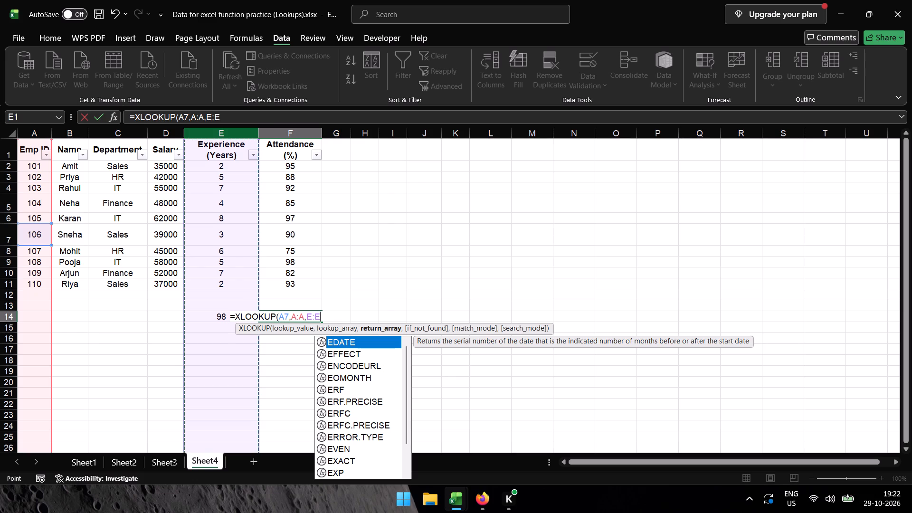
key("comma")
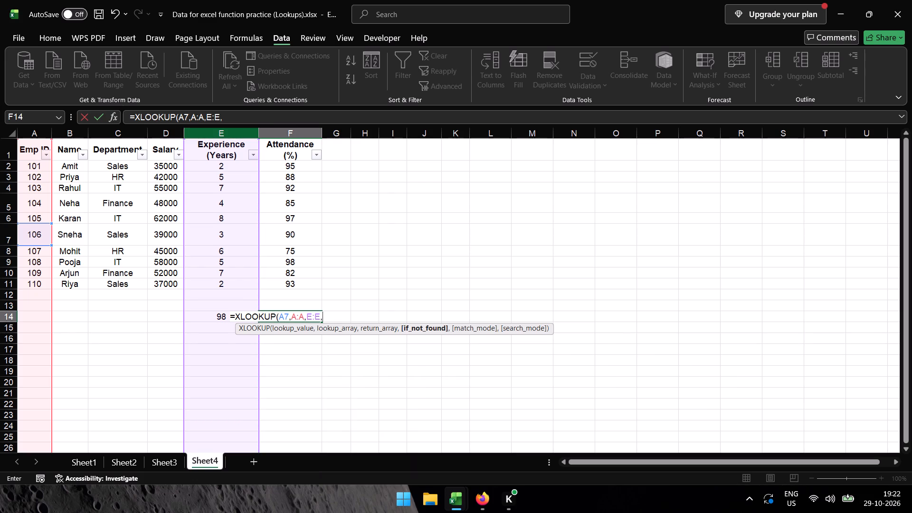
key("shift+parenright")
key("Return")
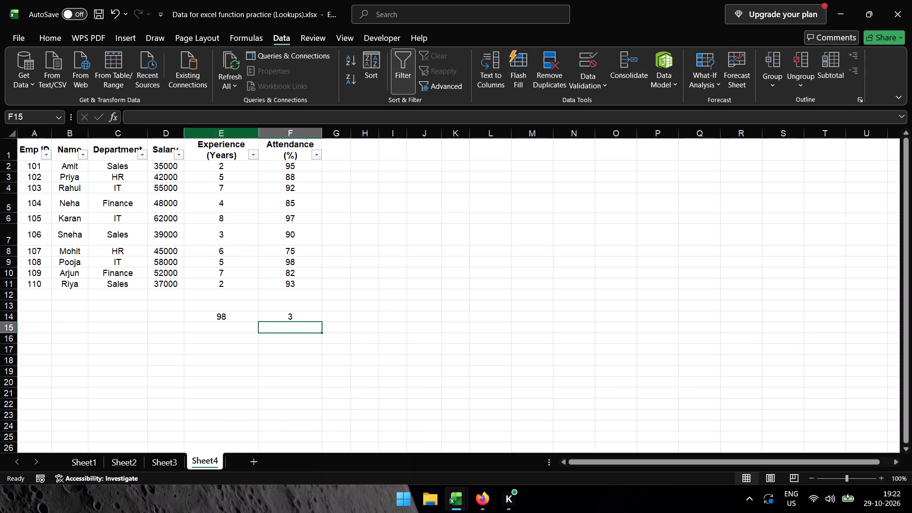
Trace the lookup by highlighting employee 106's row 7, the Experience (Years) column E, and the formula cell F14.
left_click(5, 233)
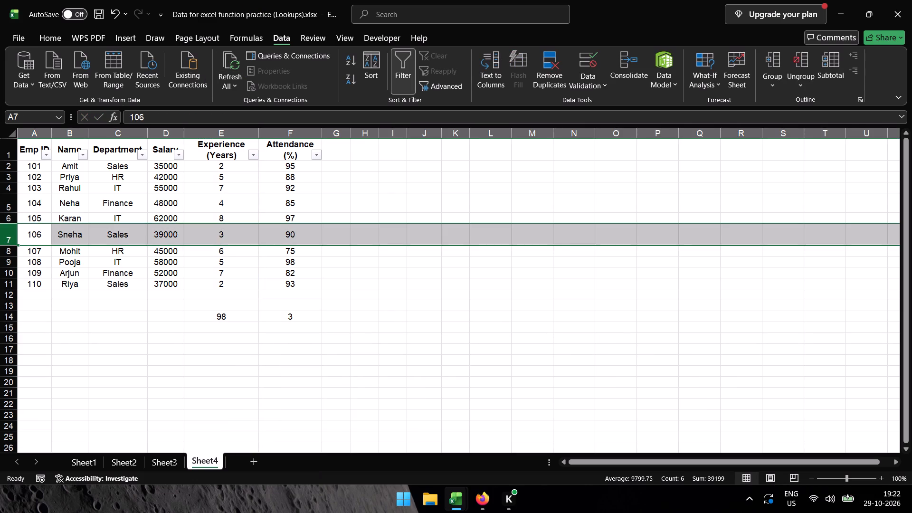
left_click(227, 133)
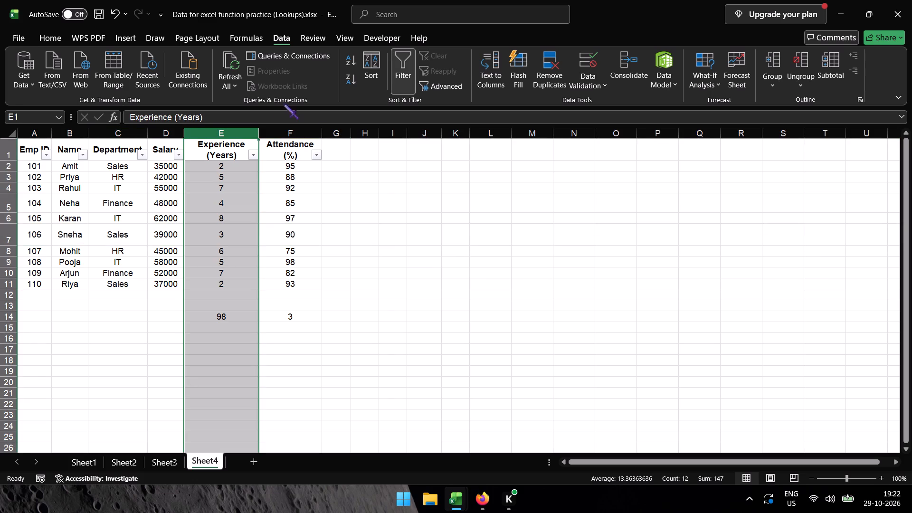
left_click(290, 318)
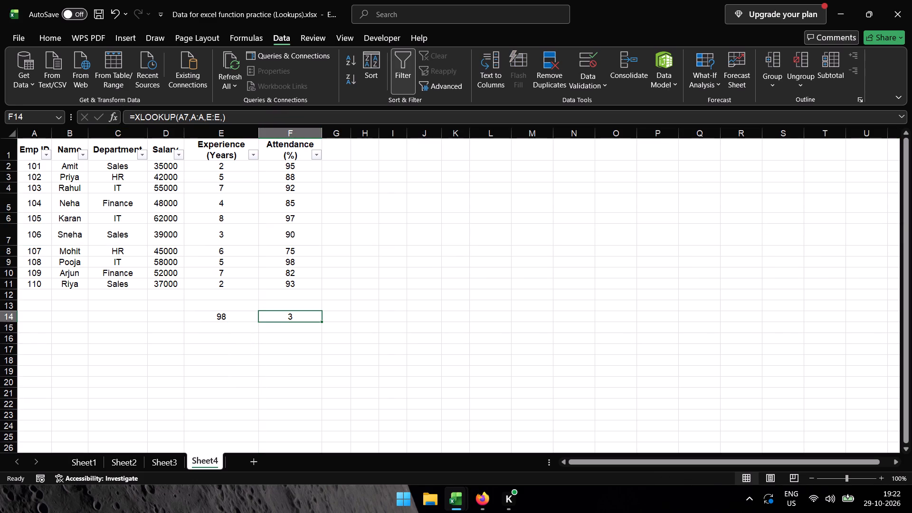
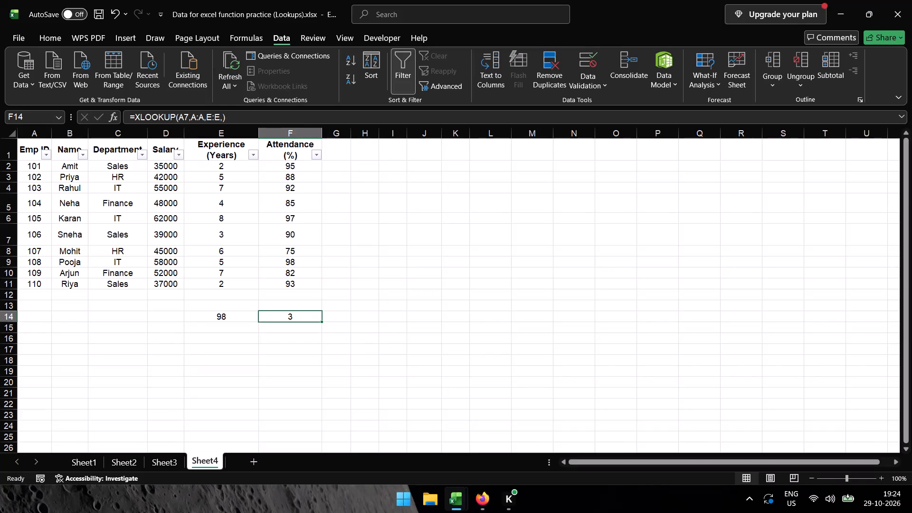
Enter =XLOOKUP(B5,B:B,D:D,"Tendaun") in cell D14 to look up Neha's Salary by Name with a not-found text.
left_click(170, 316)
key("equal")
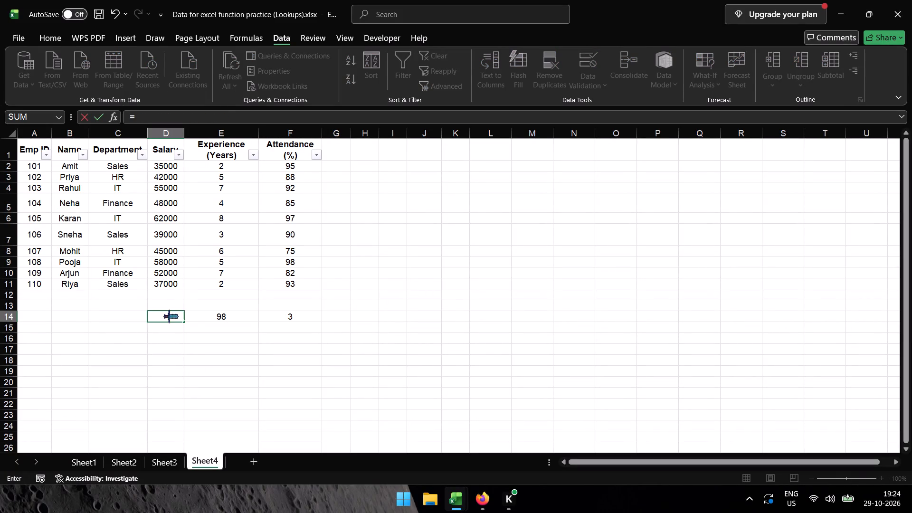
type("xloo")
key("Tab")
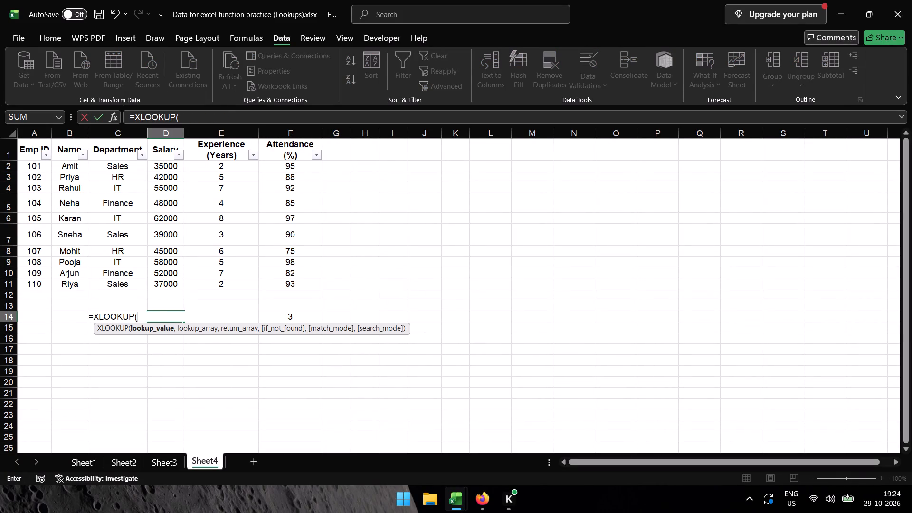
left_click(74, 205)
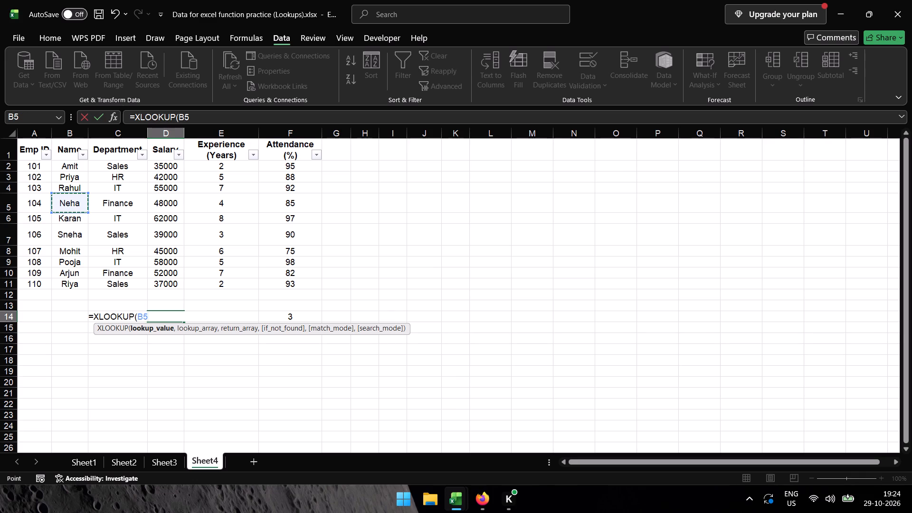
key("comma")
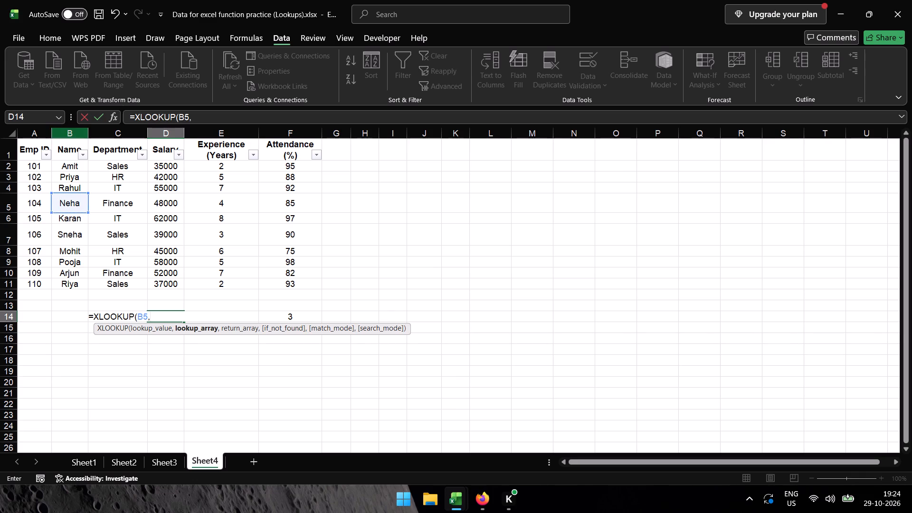
left_click(78, 135)
key("comma")
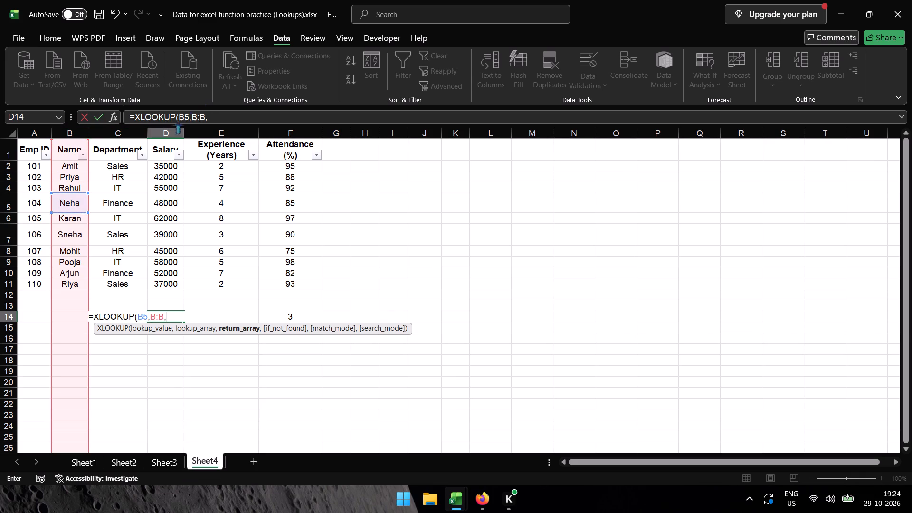
left_click(164, 133)
key("comma")
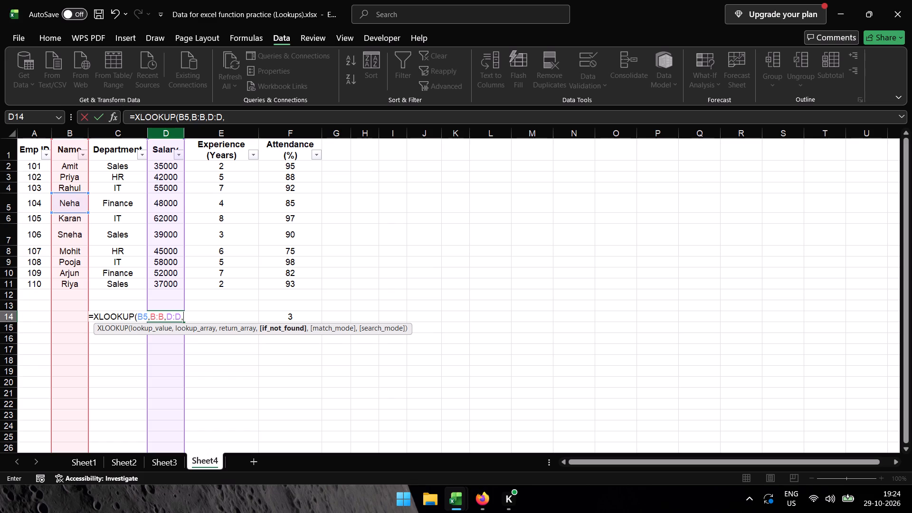
key("shift+quotedbl")
type("TE")
key("BackSpace")
type("endaun")
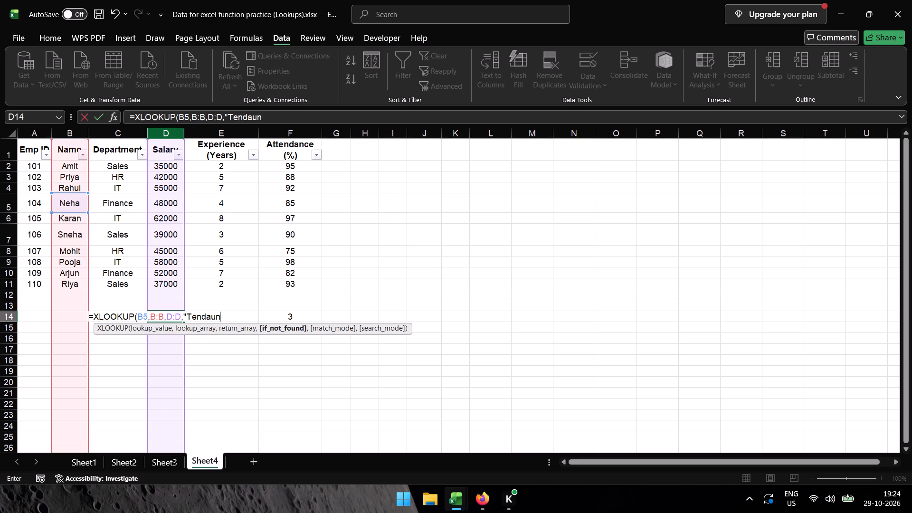
key("shift+quotedbl")
key("shift+parenright")
key("Return")
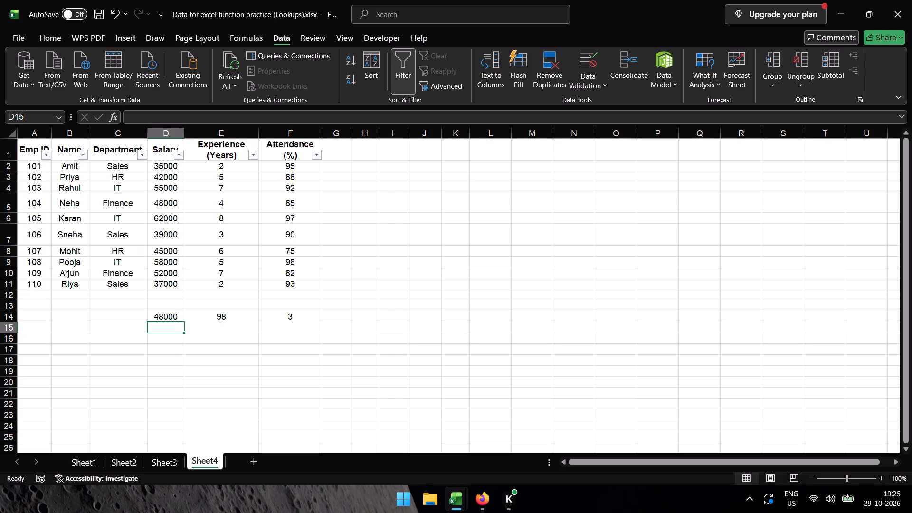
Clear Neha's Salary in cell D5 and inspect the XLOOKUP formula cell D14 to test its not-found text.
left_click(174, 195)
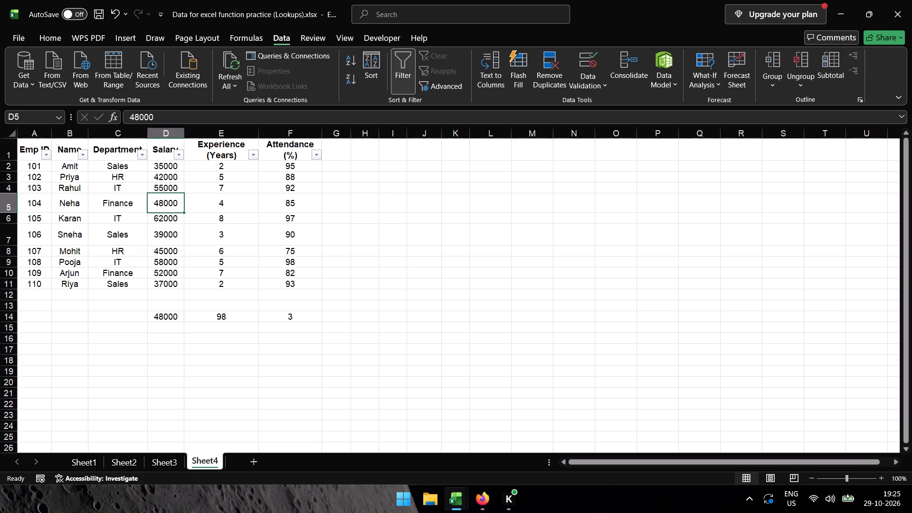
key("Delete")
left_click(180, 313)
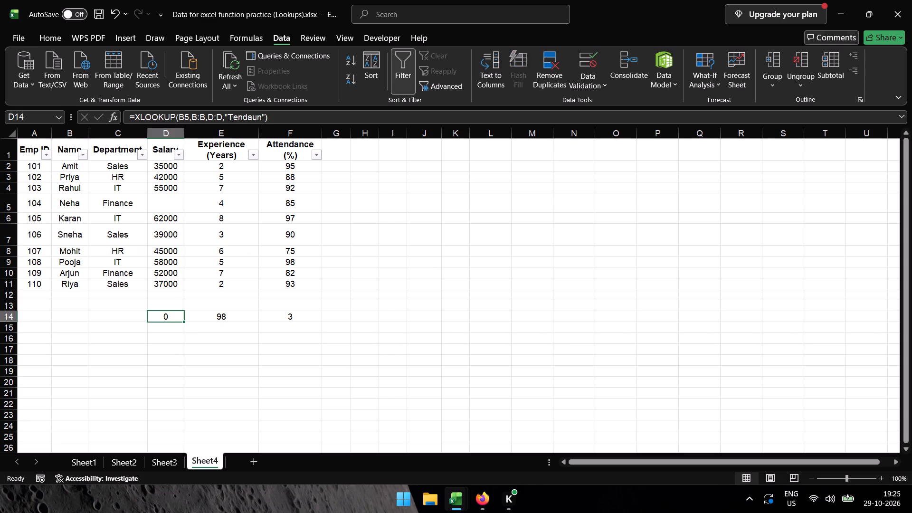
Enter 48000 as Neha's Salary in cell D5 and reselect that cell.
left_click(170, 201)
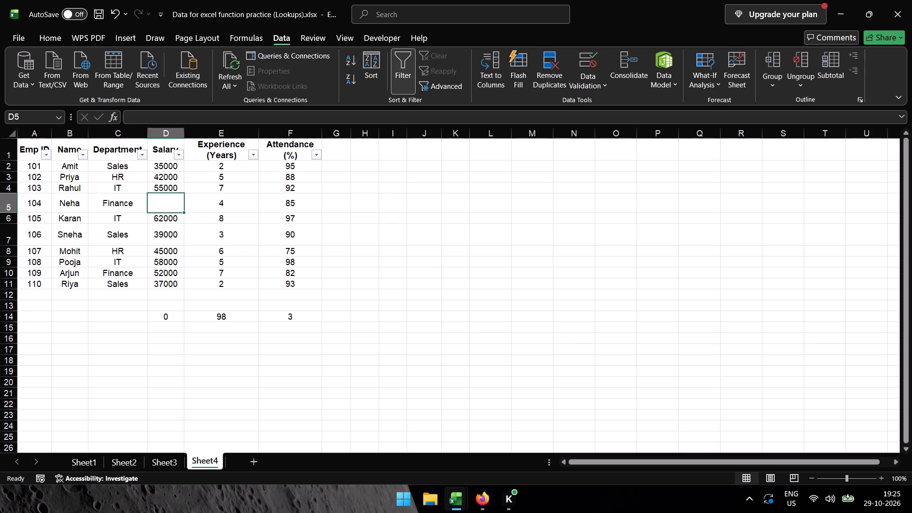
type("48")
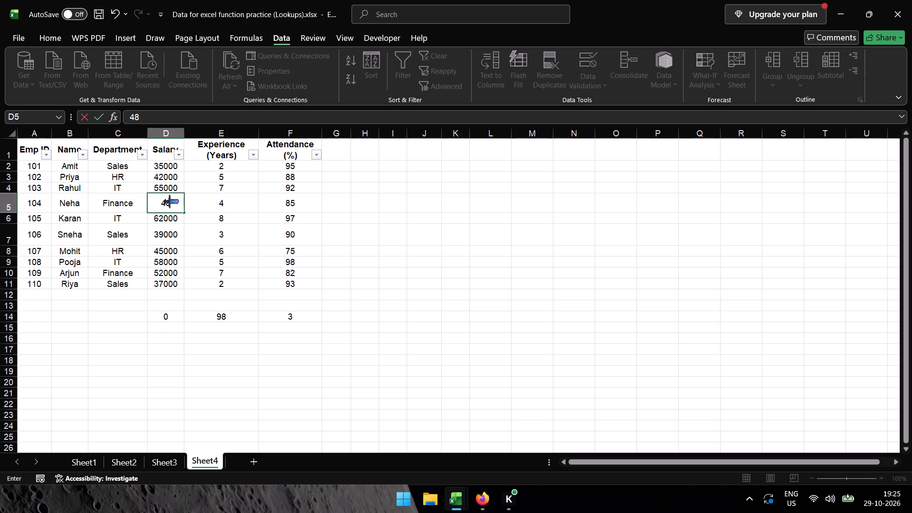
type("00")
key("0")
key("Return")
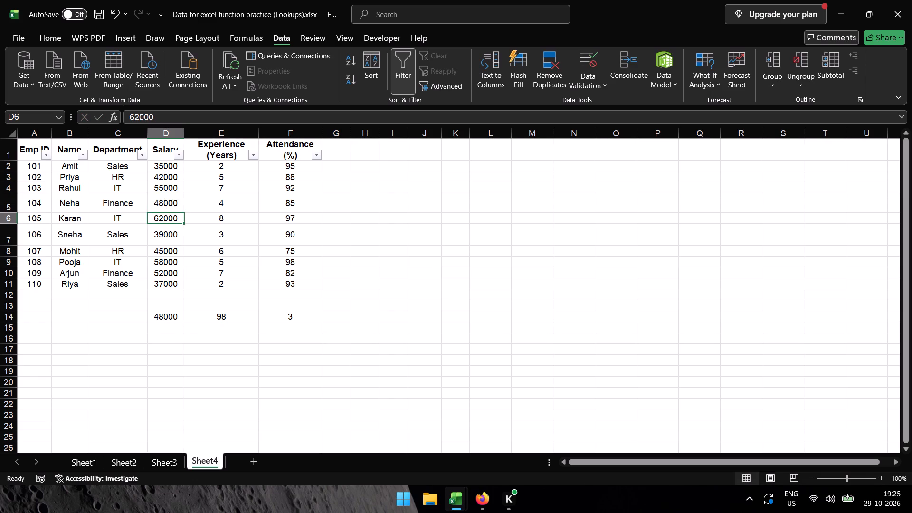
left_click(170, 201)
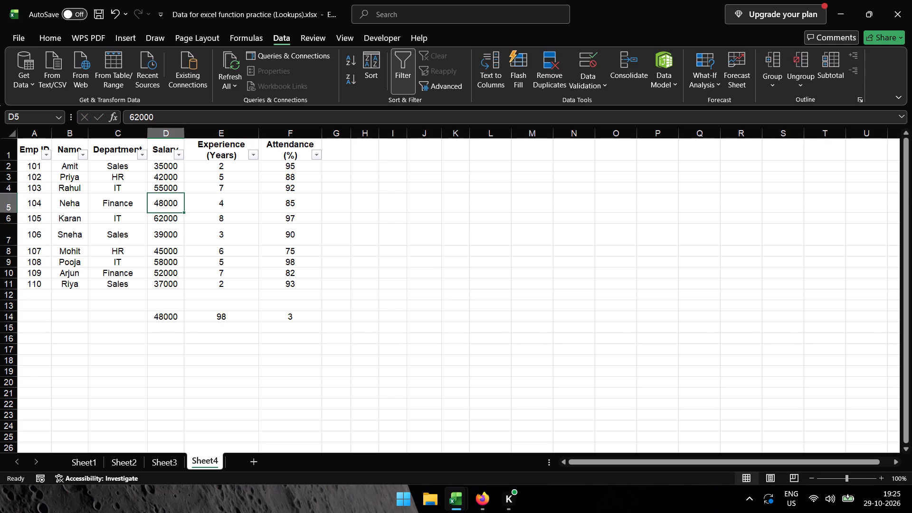
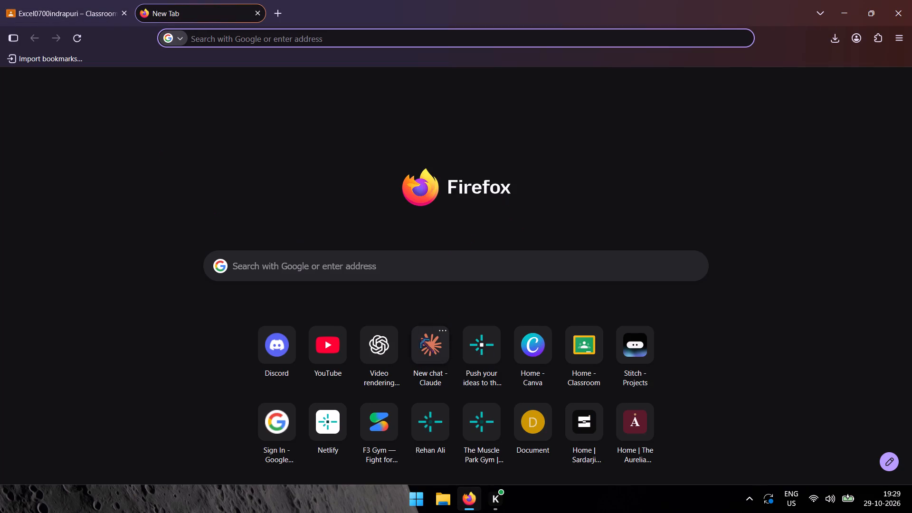
left_click(420, 339)
Return to the Excel0700indrapuri class in Classroom, reload its stream, and look through the posts.
left_click(104, 0)
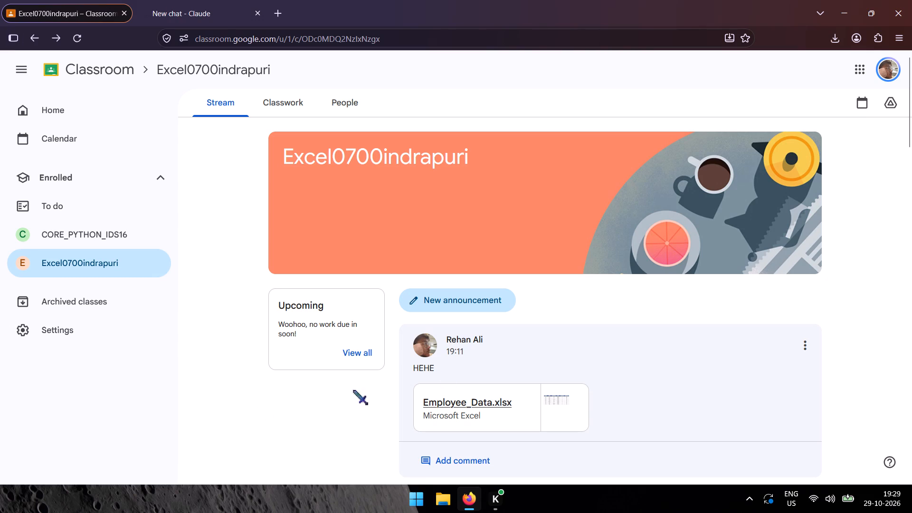
scroll(499, 380, "down", 7)
scroll(499, 380, "up", 8)
left_click(83, 43)
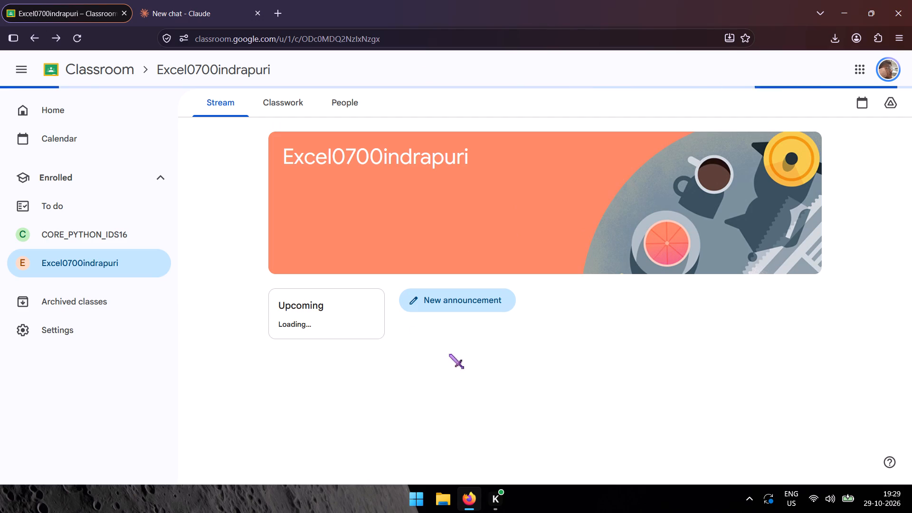
scroll(442, 356, "down", 3)
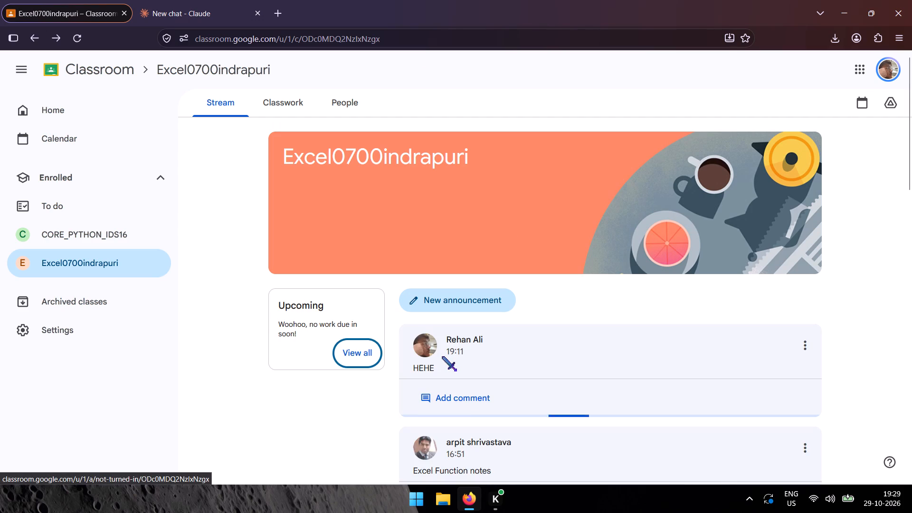
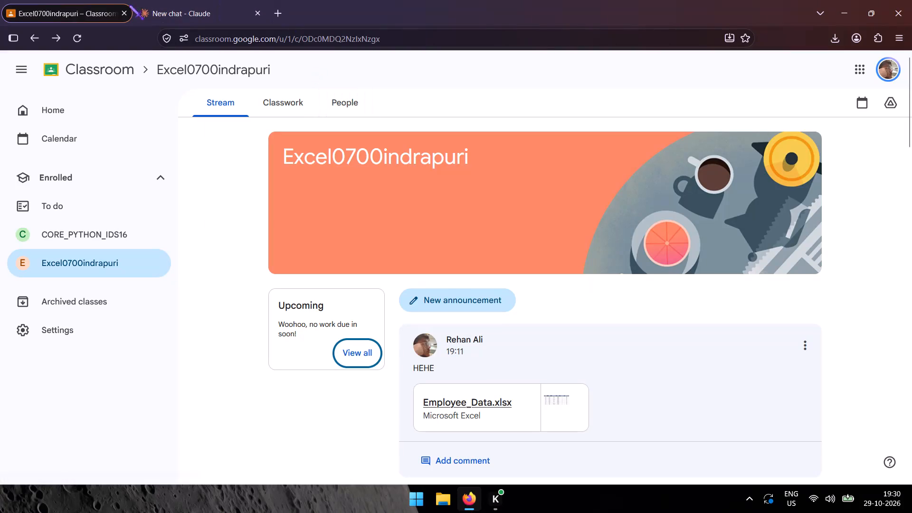
left_click(82, 34)
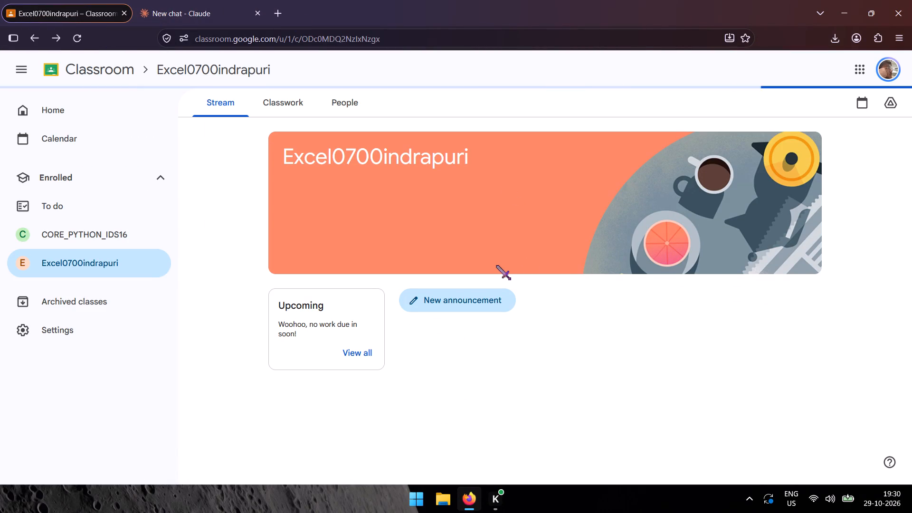
scroll(496, 265, "down", 2)
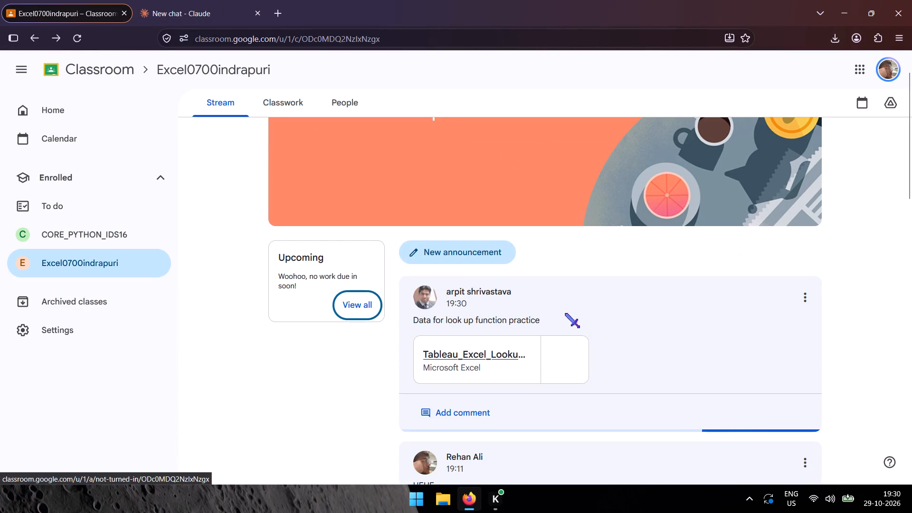
left_click(504, 352)
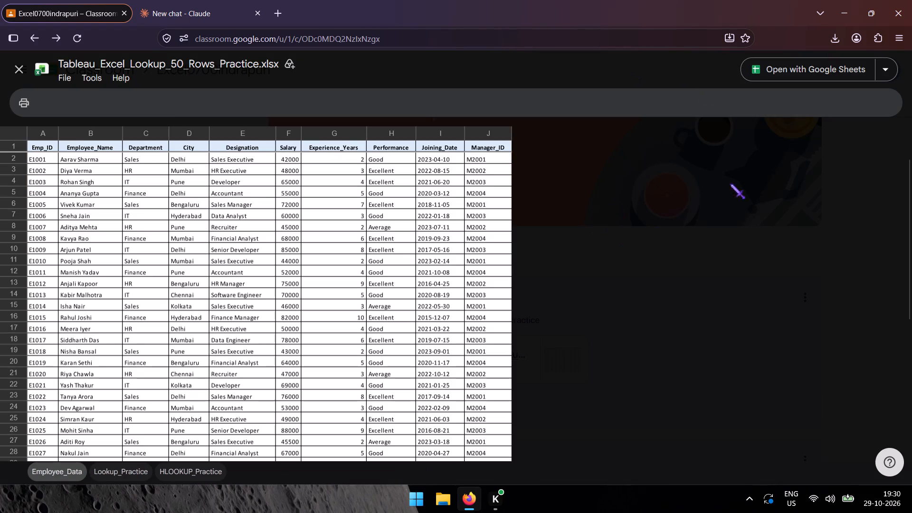
left_click(889, 69)
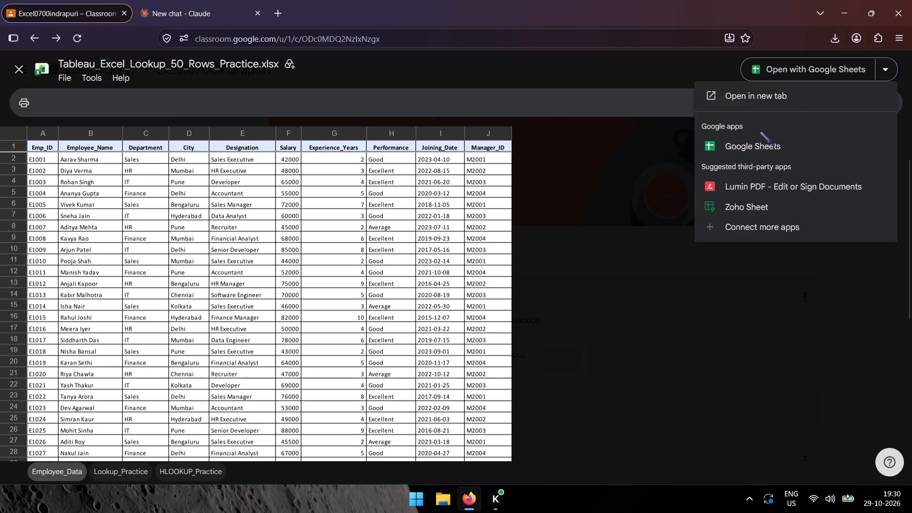
left_click(786, 95)
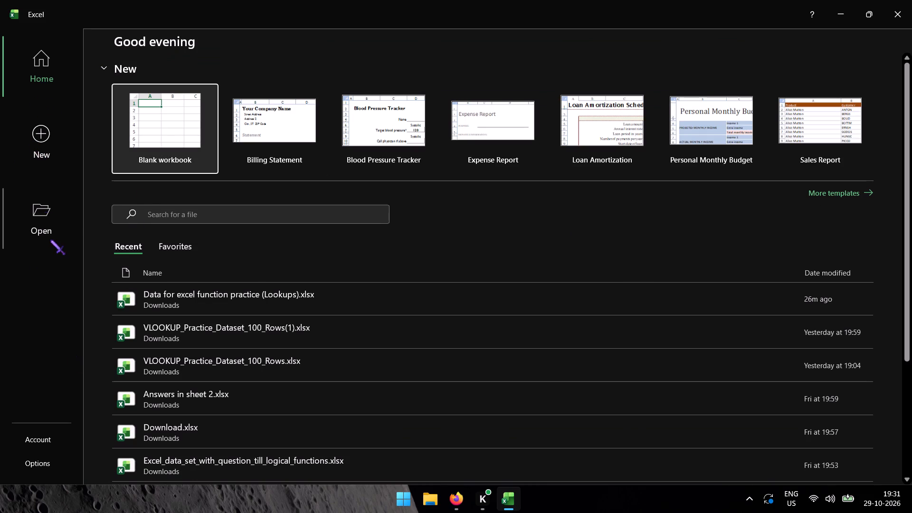
left_click(49, 218)
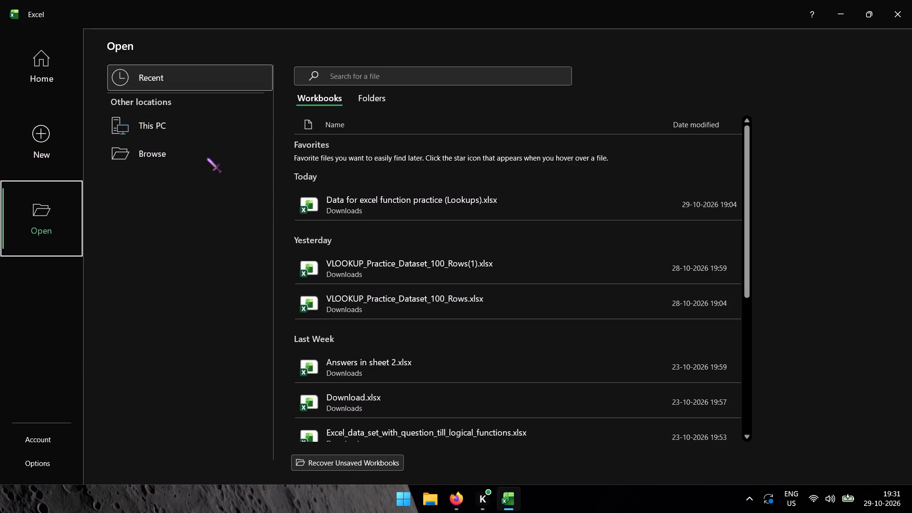
left_click(207, 156)
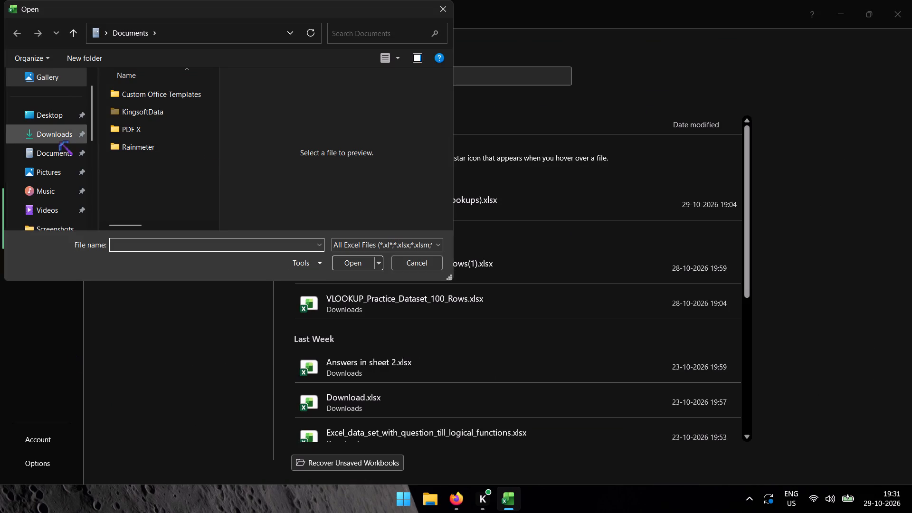
left_click(59, 140)
left_click(131, 106)
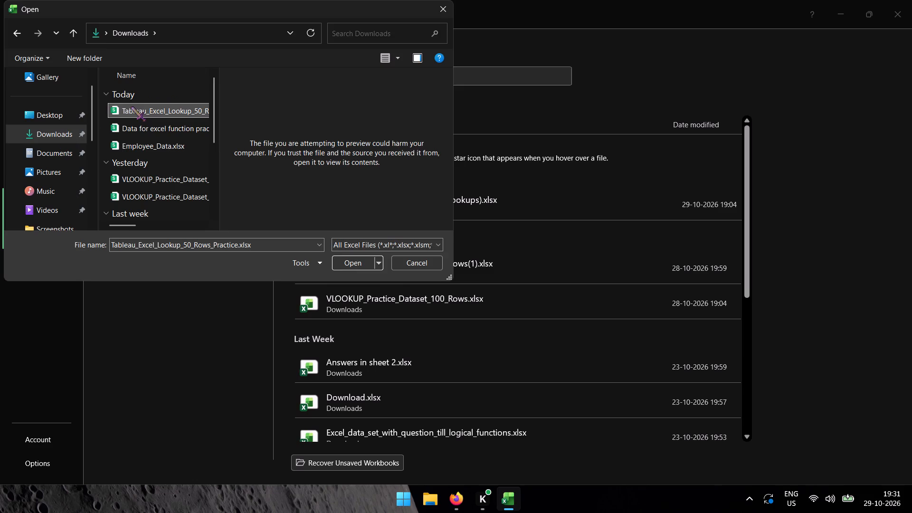
key("Return")
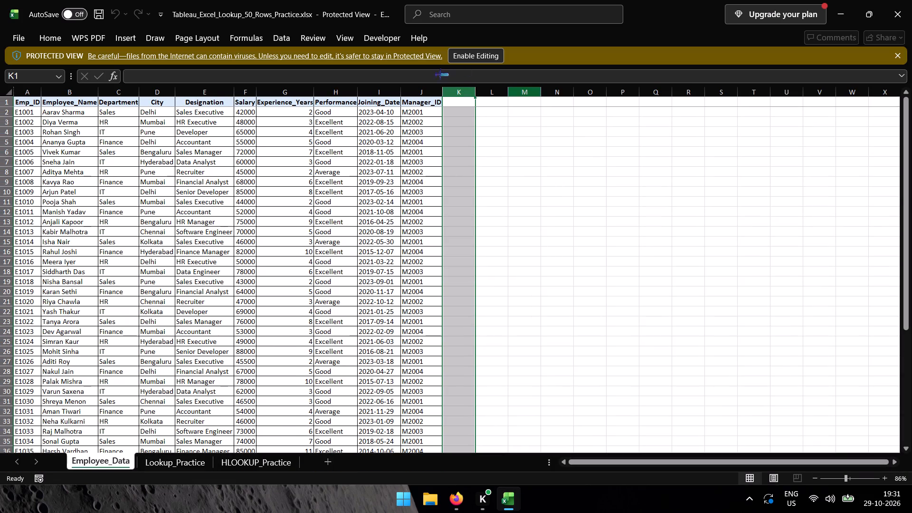
left_click(482, 56)
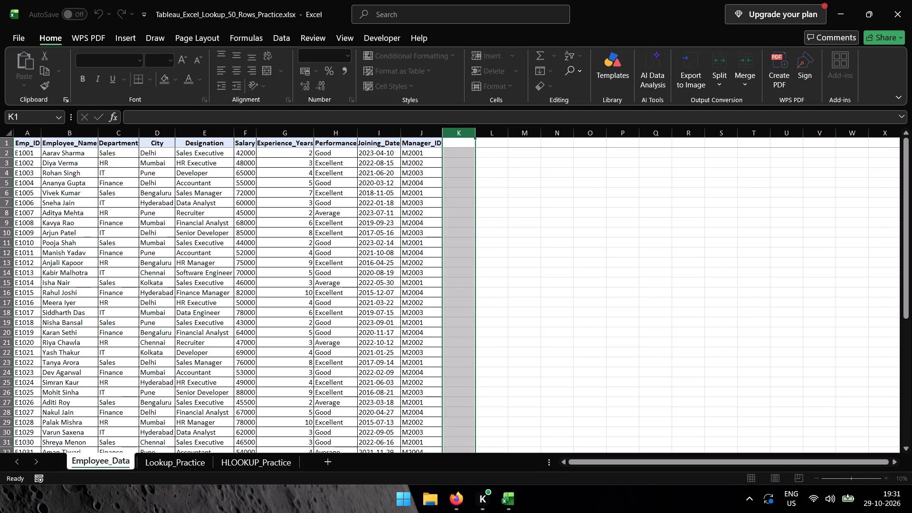
Examine the Employee_Data, Lookup_Practice and HLOOKUP_Practice sheets, leaving cell M6 selected on Employee_Data.
left_click(502, 141)
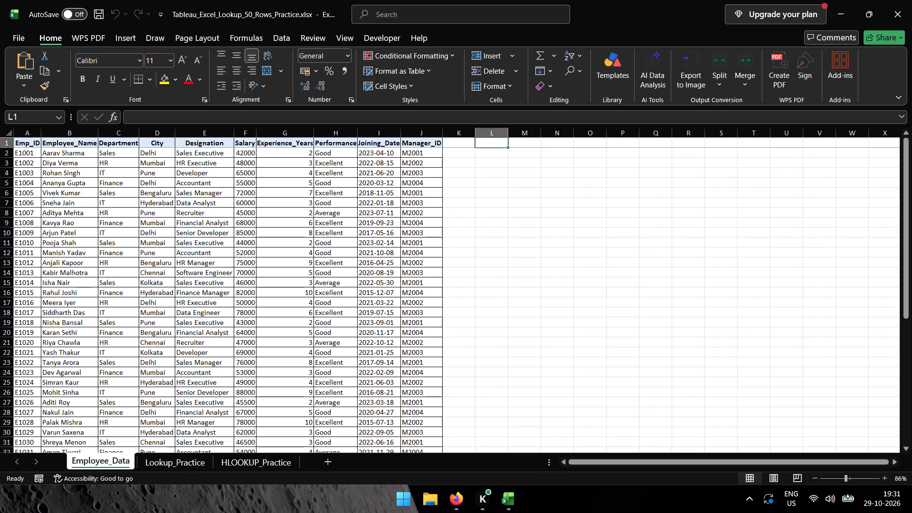
left_click(532, 196)
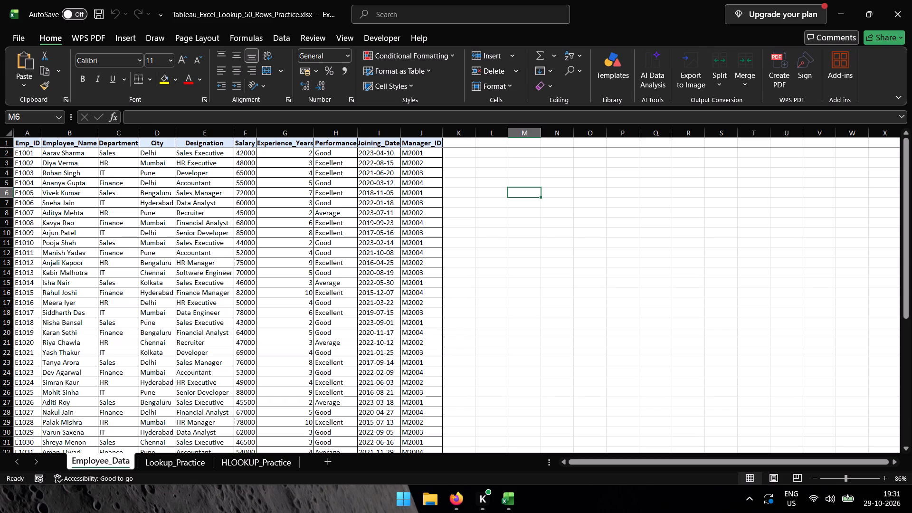
left_click(254, 467)
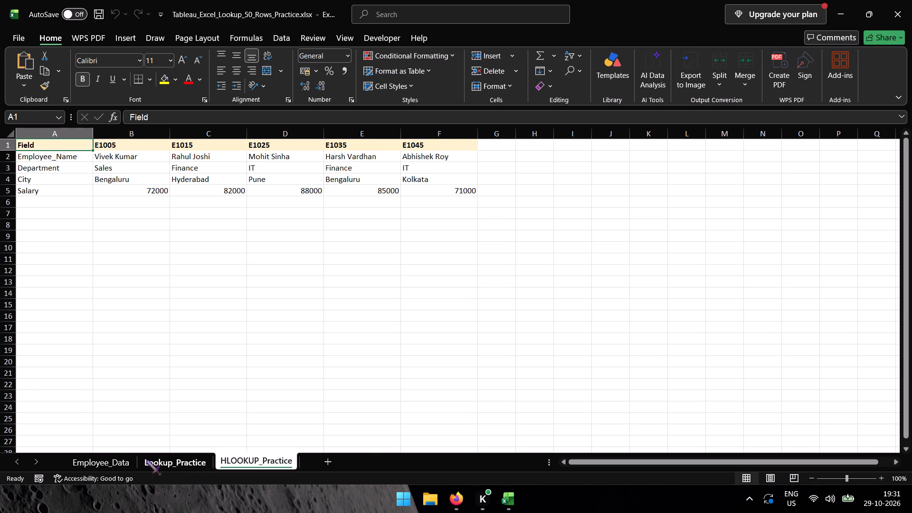
left_click(108, 455)
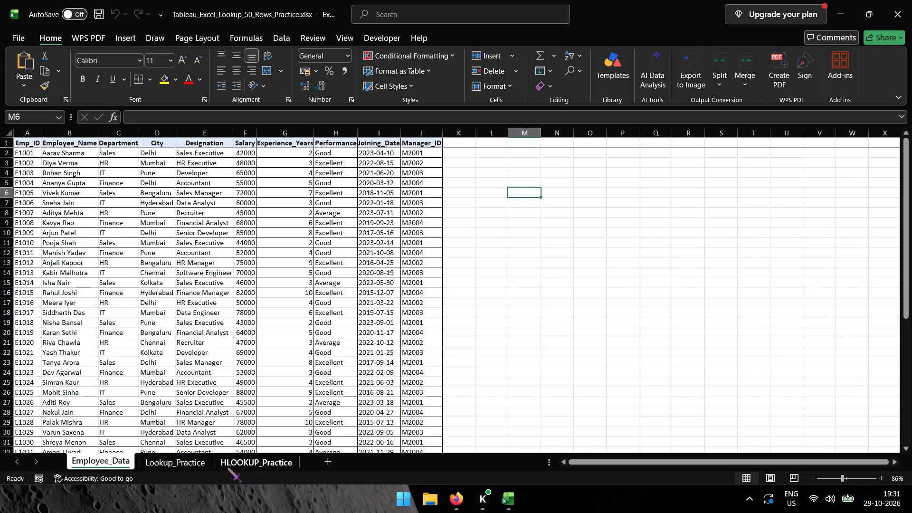
left_click(244, 462)
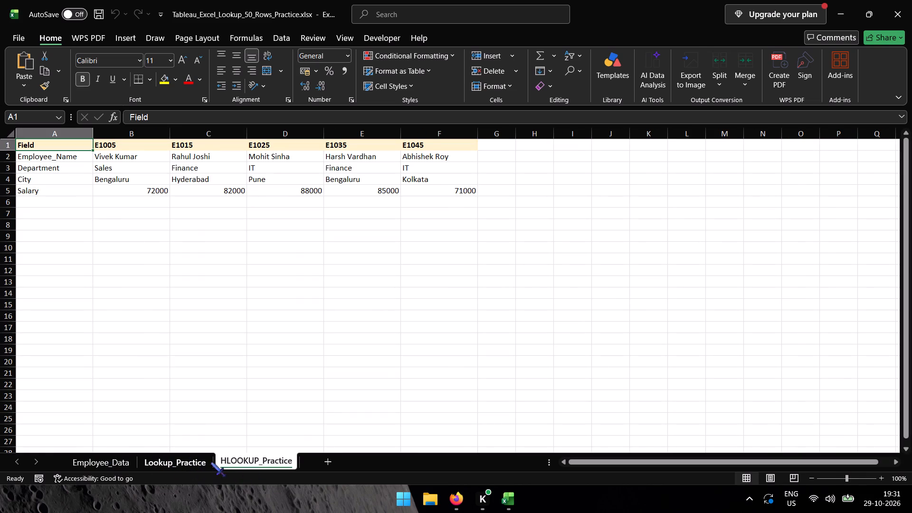
left_click(103, 463)
left_click(176, 463)
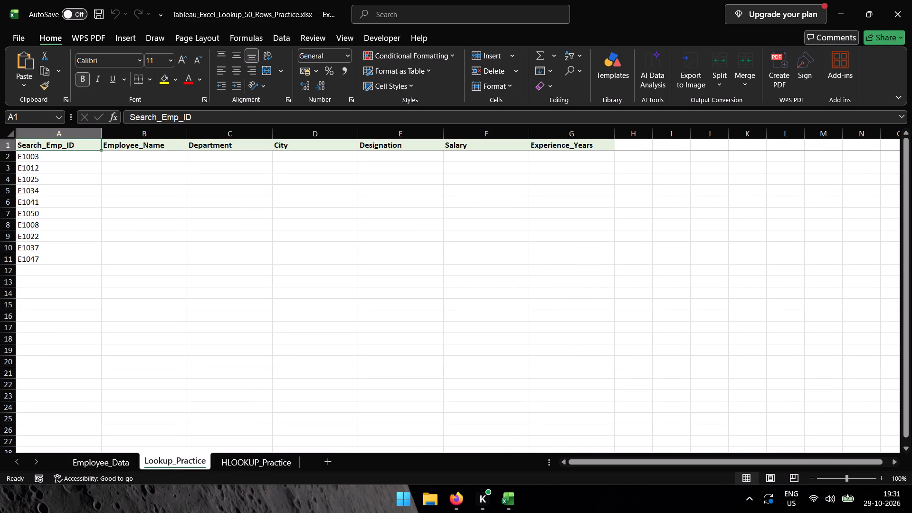
left_click(106, 465)
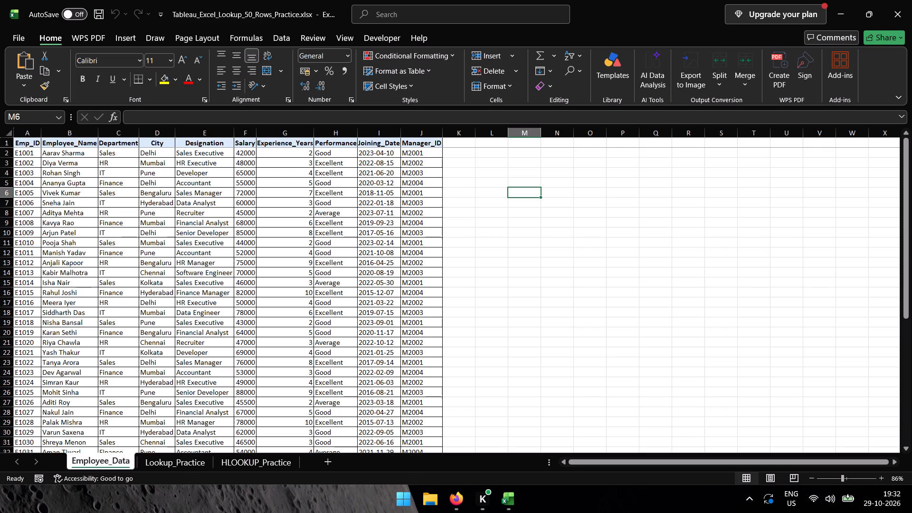
Enter a VLOOKUP in Employee_Data cell M6 using row 6's Employee_Name as lookup value, EmployeeTable as table array and J:J as column index.
key("equal")
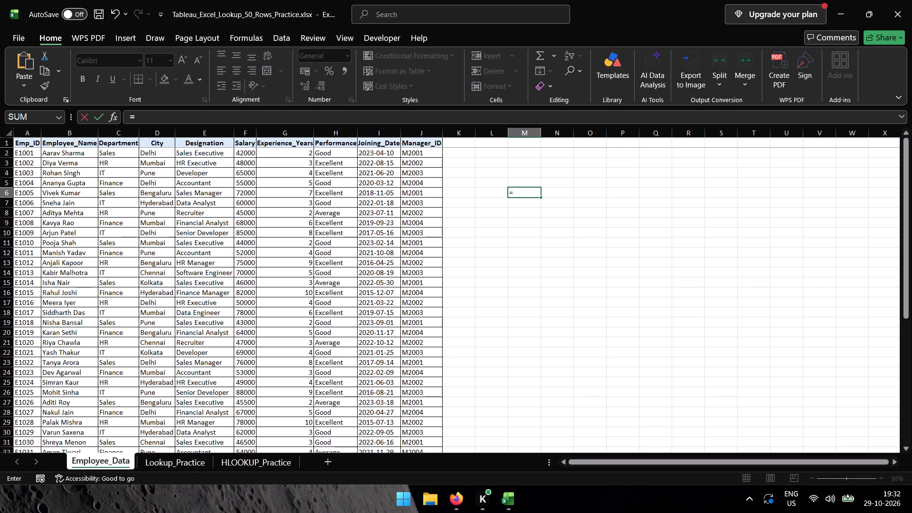
type("v;")
key("BackSpace")
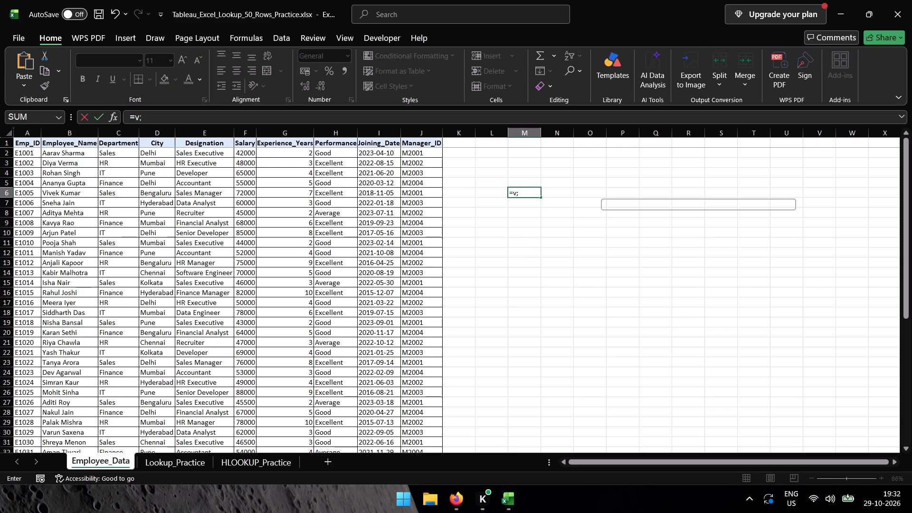
type("loo")
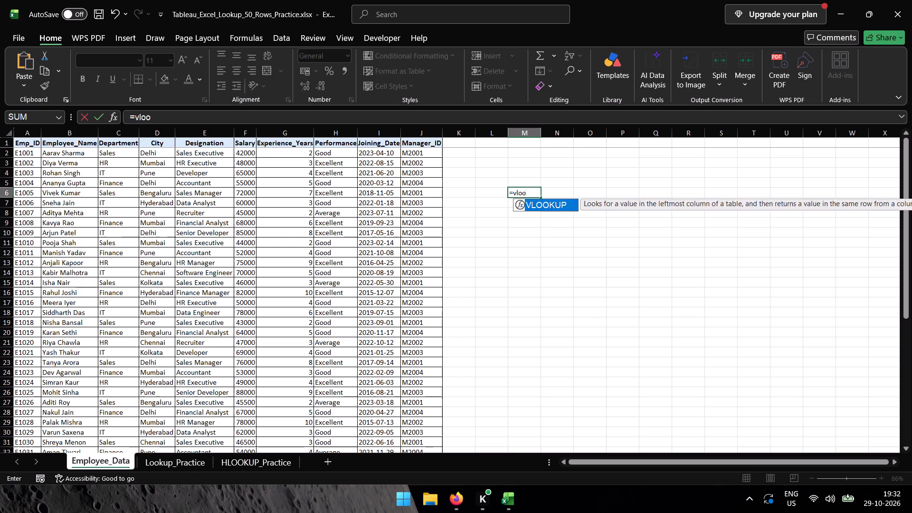
key("Tab")
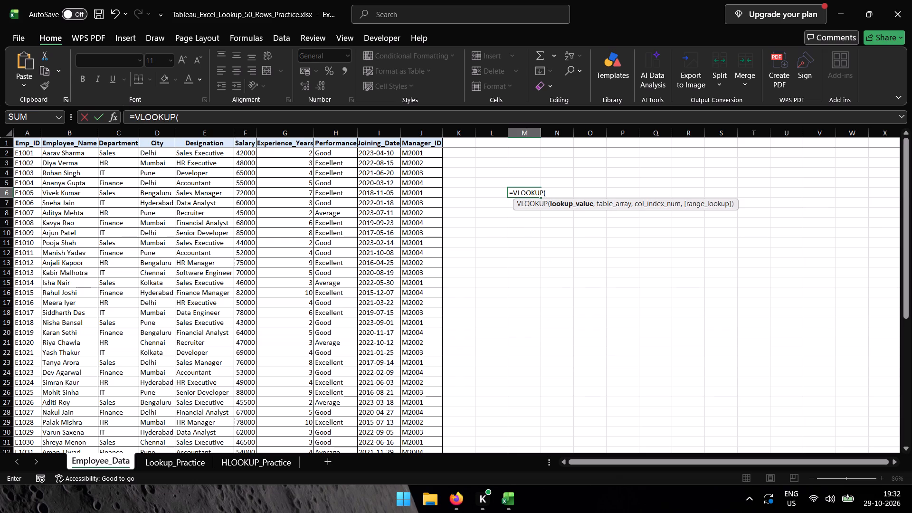
left_click(63, 195)
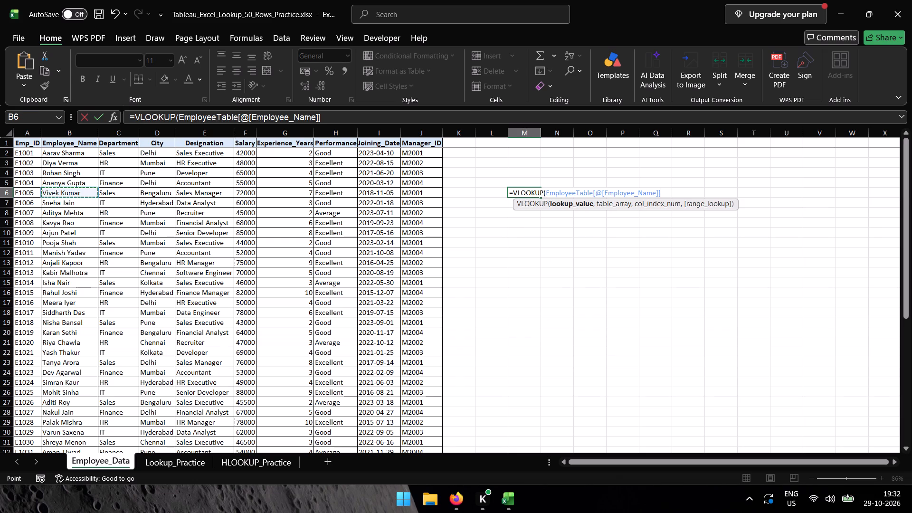
key("comma")
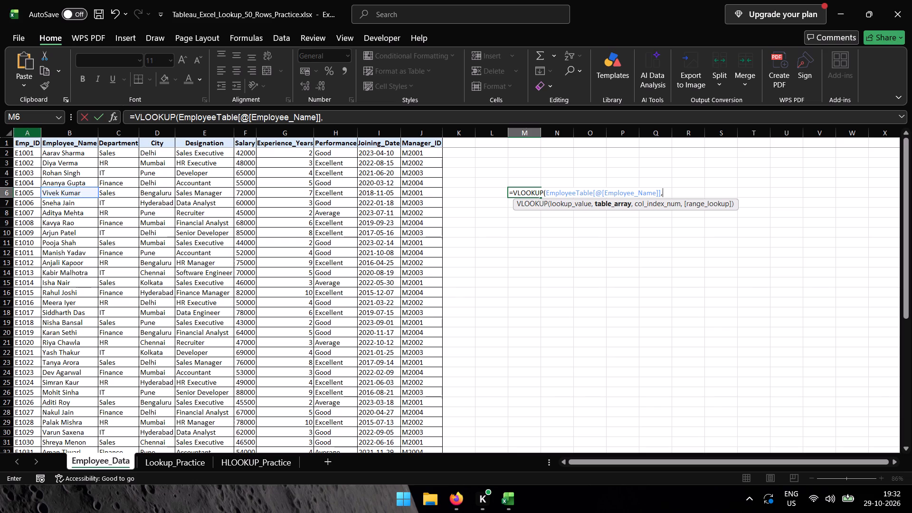
left_click(25, 154)
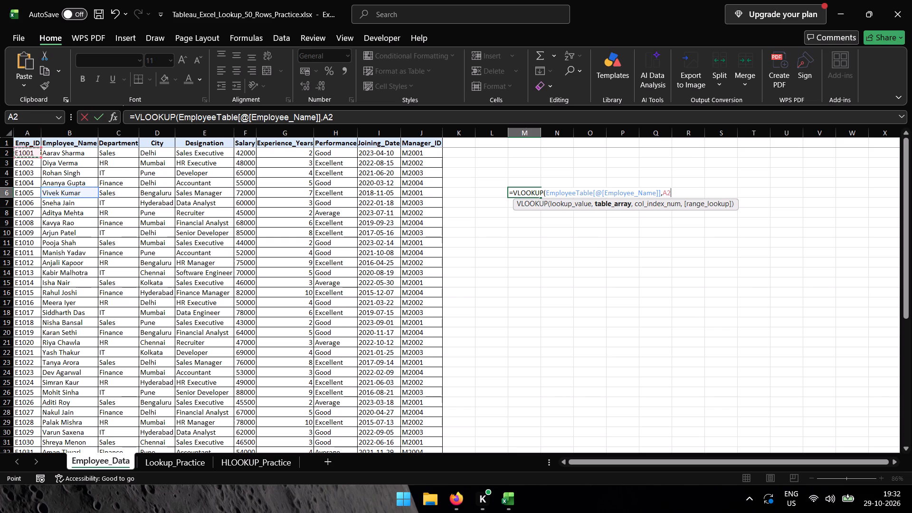
key("ctrl+shift+Right")
key("ctrl+shift+Down")
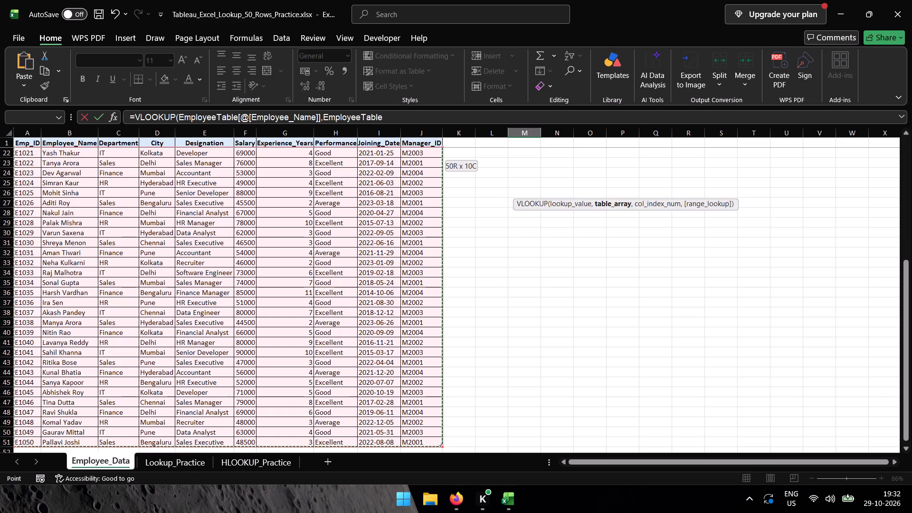
key("comma")
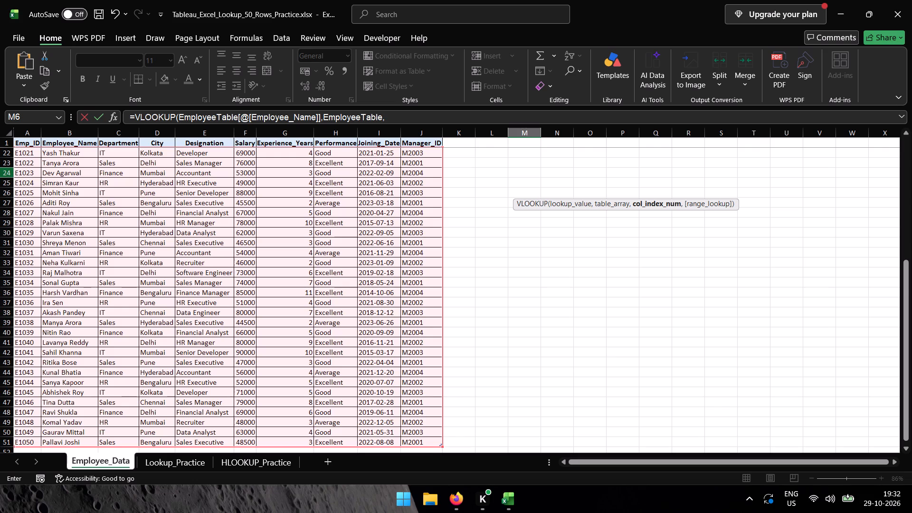
left_click(405, 137)
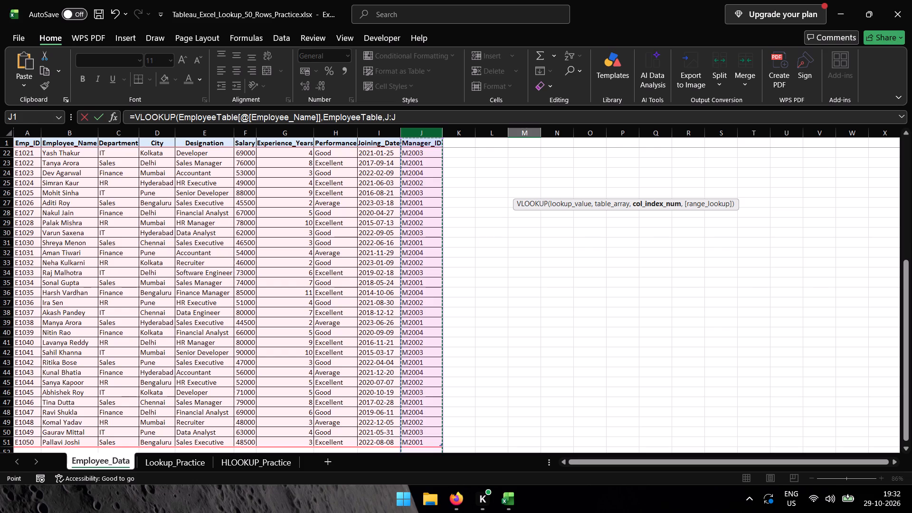
key("shift+parenright")
key("Return")
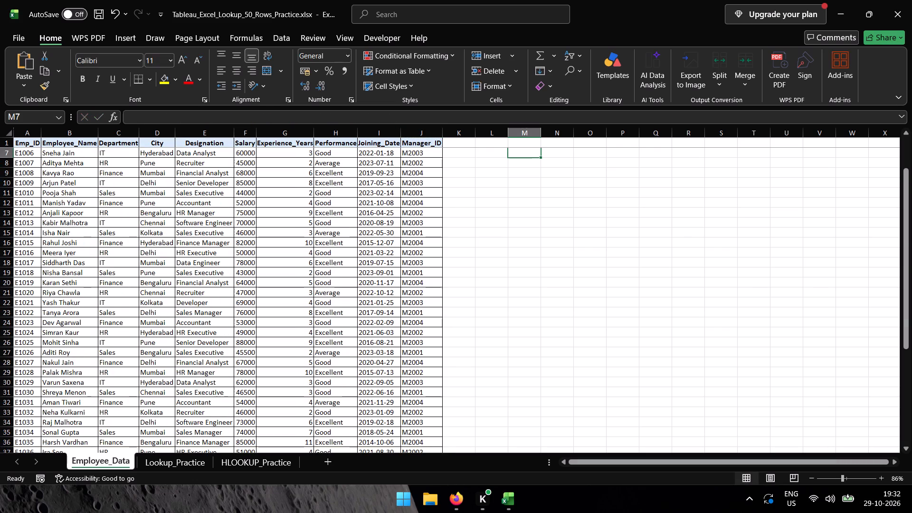
scroll(443, 240, "up", 2)
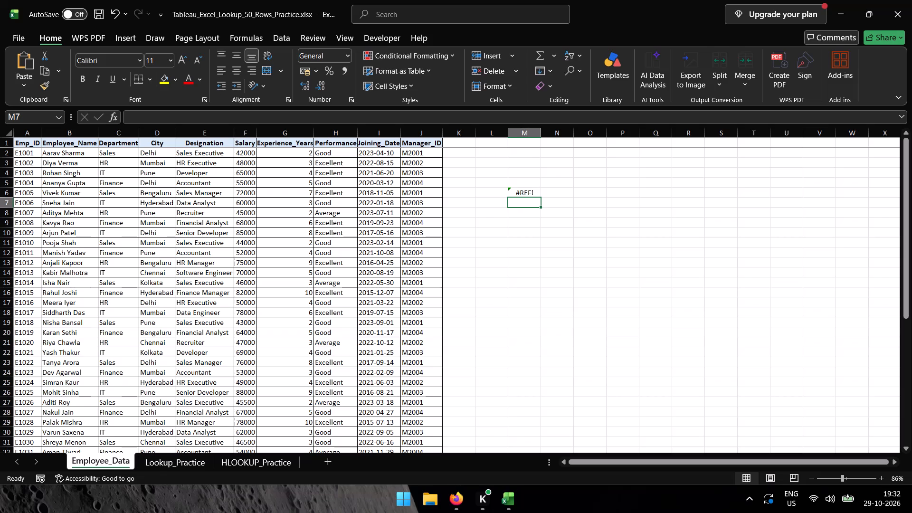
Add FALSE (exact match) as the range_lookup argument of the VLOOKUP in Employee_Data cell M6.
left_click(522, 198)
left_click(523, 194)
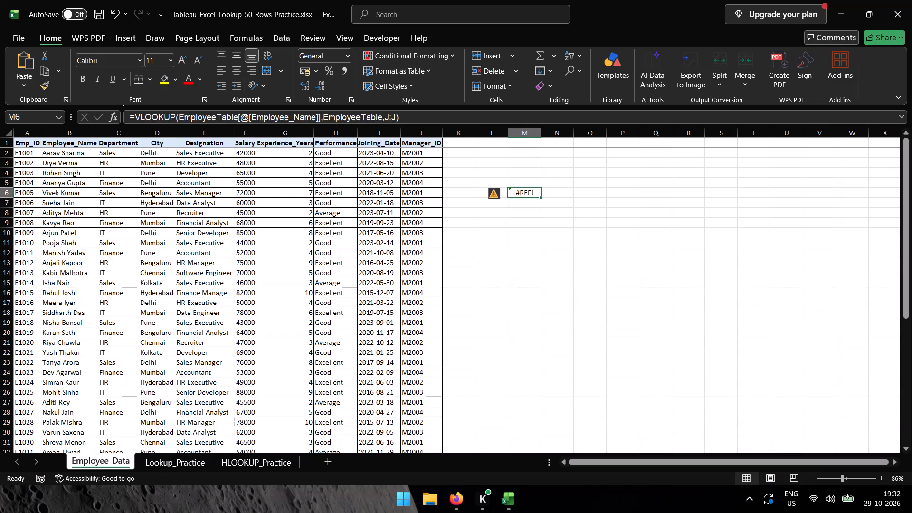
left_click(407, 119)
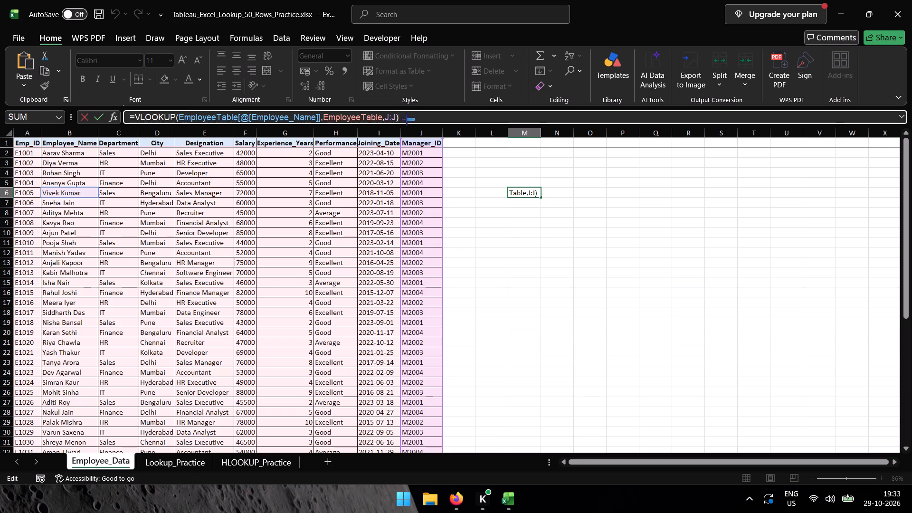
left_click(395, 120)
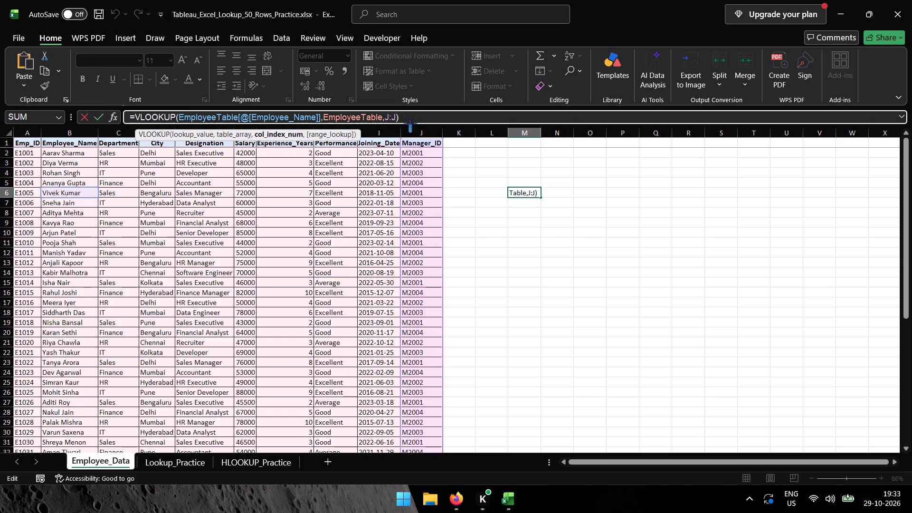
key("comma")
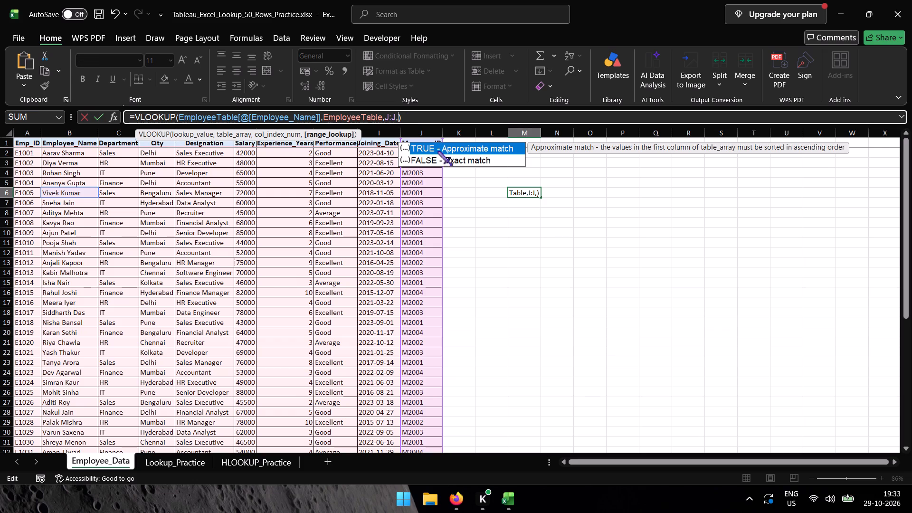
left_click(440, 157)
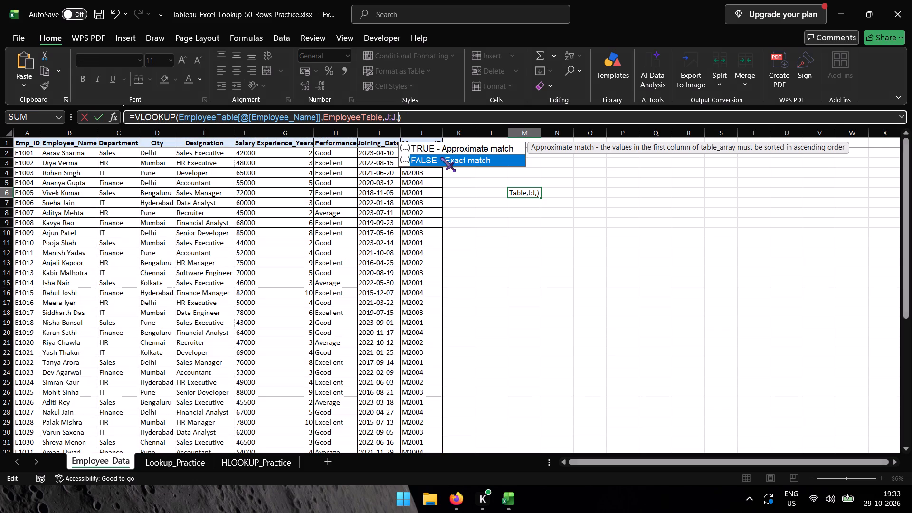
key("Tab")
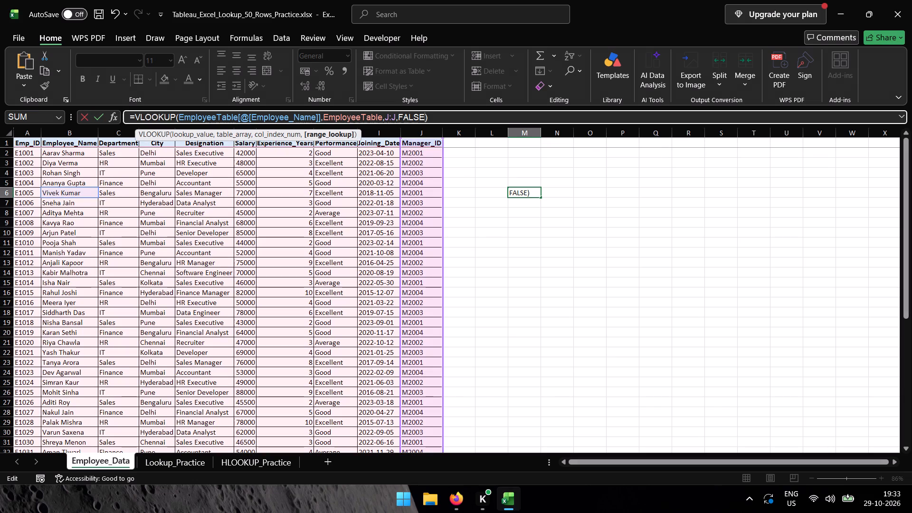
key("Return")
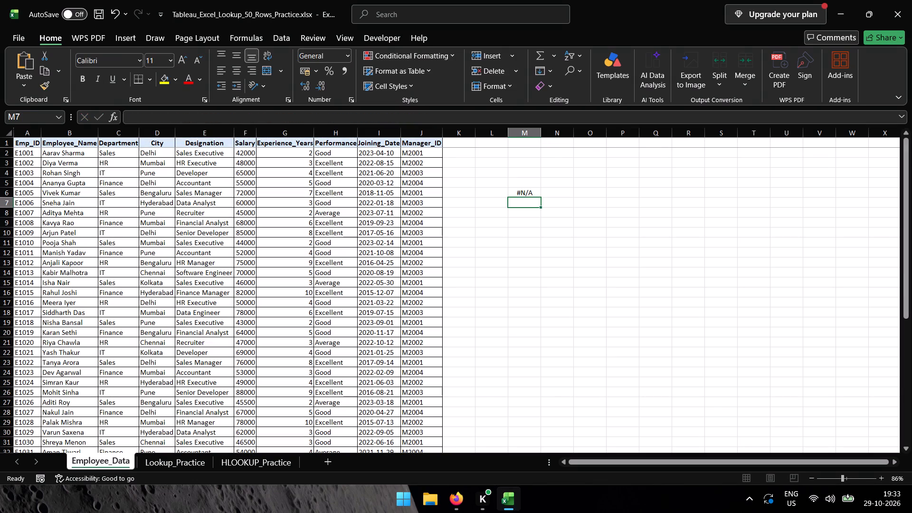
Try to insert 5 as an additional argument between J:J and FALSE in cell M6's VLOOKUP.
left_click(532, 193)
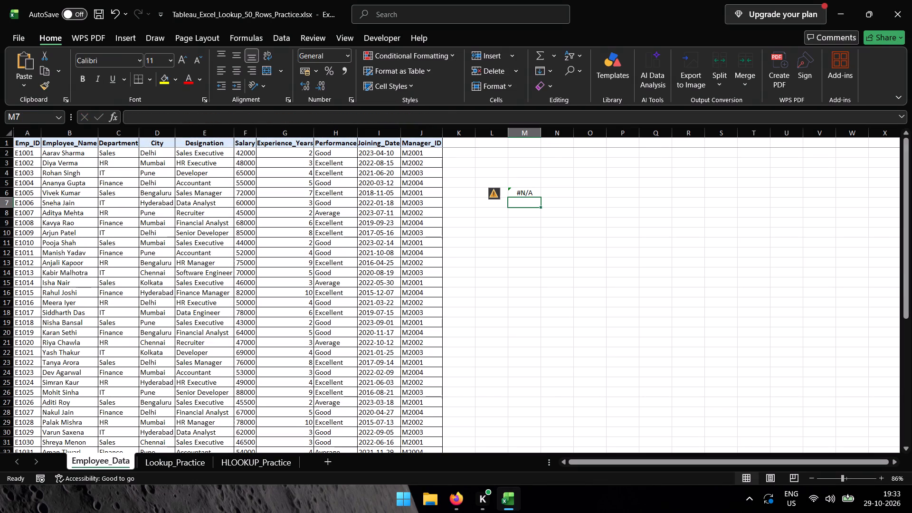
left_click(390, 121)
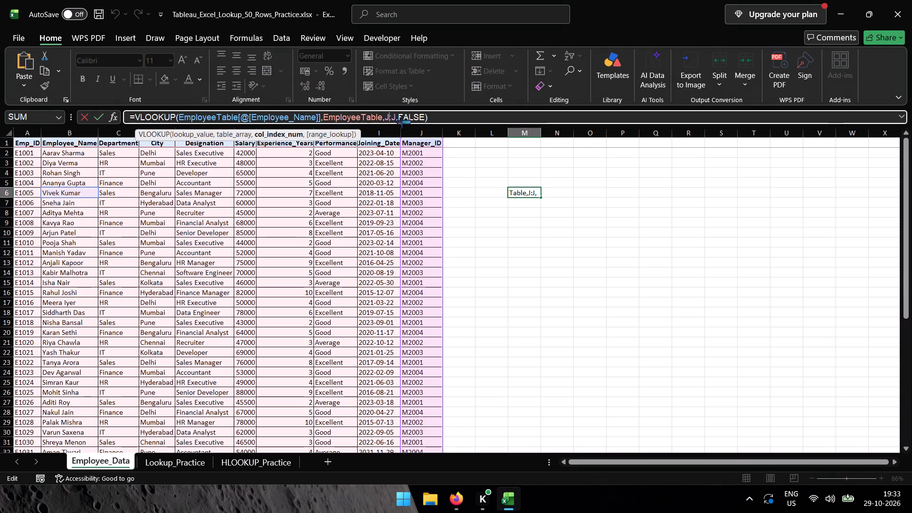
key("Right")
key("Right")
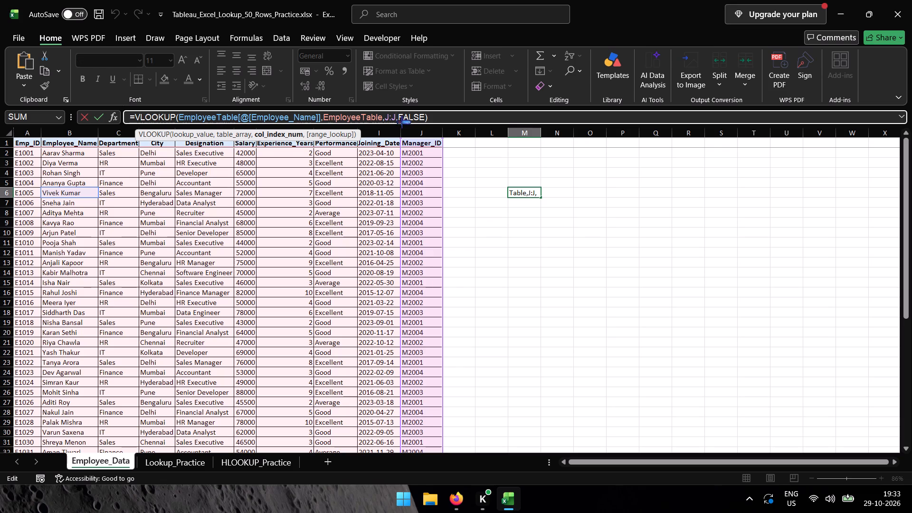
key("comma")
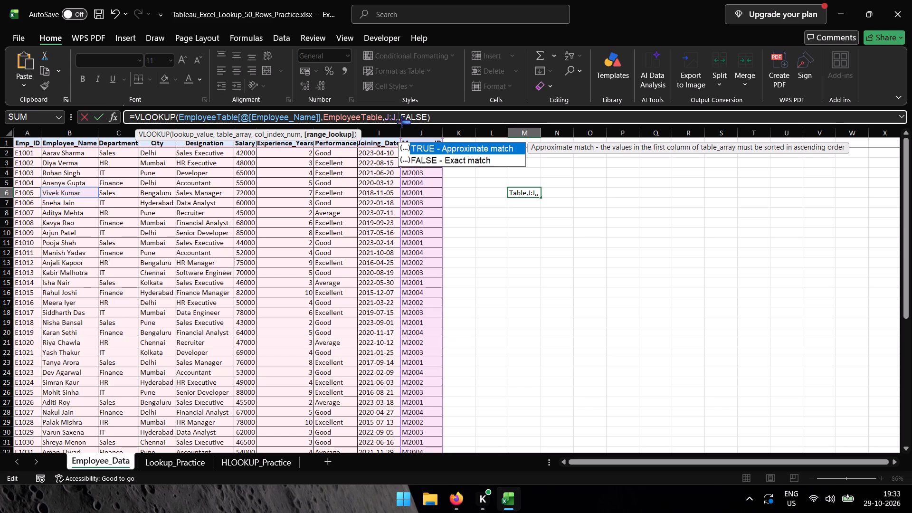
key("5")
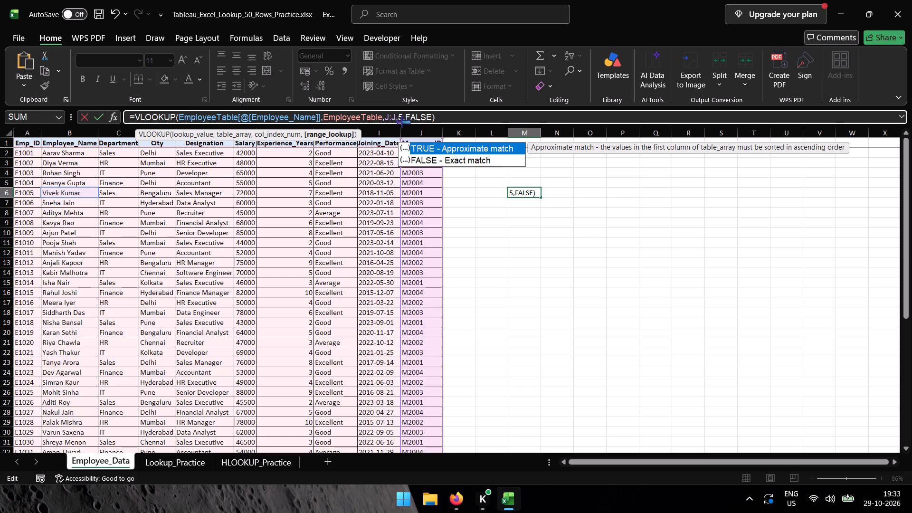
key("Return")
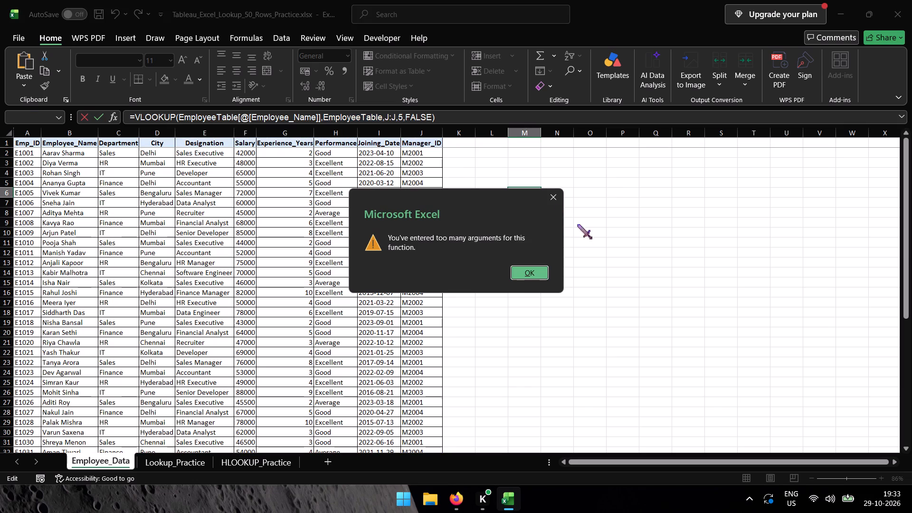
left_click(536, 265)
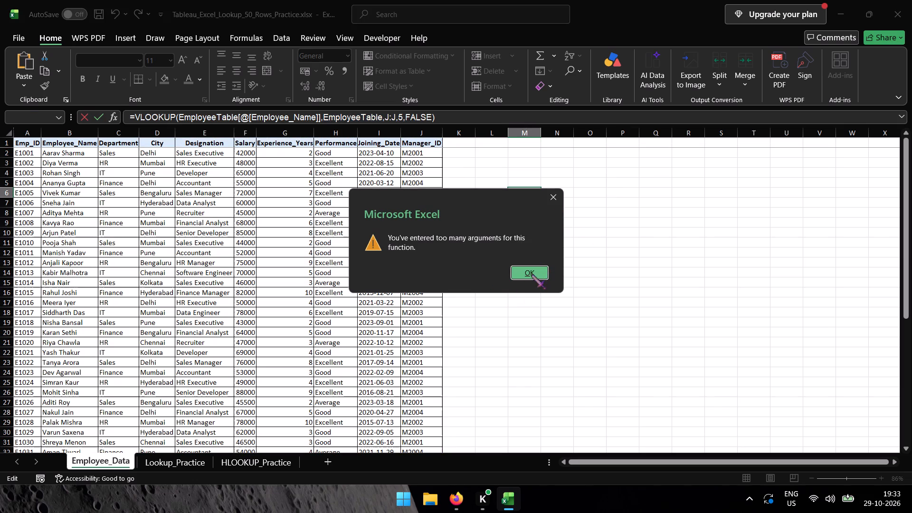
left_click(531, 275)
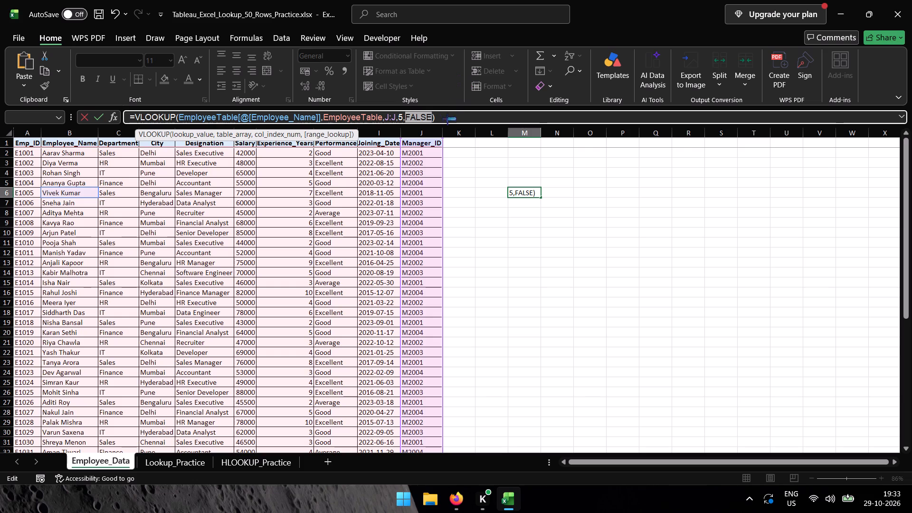
Re-enter the VLOOKUP arguments in M6 as row 6's Employee_Name, EmployeeTable as table array, column index 5 and FALSE for exact match.
left_click(449, 114)
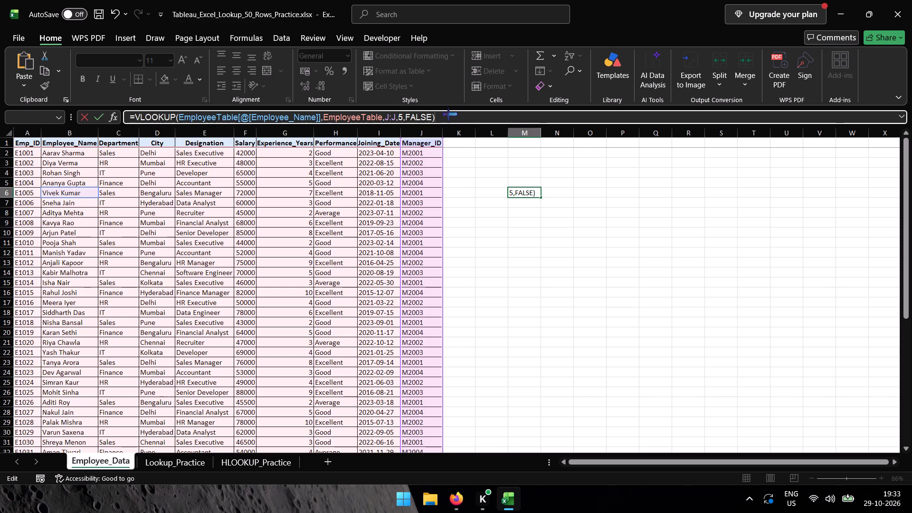
key("BackSpace")
key("BackSpace")
key("BackSpace")
key("BackSpace")
key("BackSpace")
key("BackSpace")
key("BackSpace")
key("BackSpace")
key("BackSpace")
key("BackSpace")
key("BackSpace")
key("BackSpace")
key("BackSpace")
key("BackSpace")
key("BackSpace")
key("BackSpace")
key("BackSpace")
key("BackSpace")
key("BackSpace")
key("BackSpace")
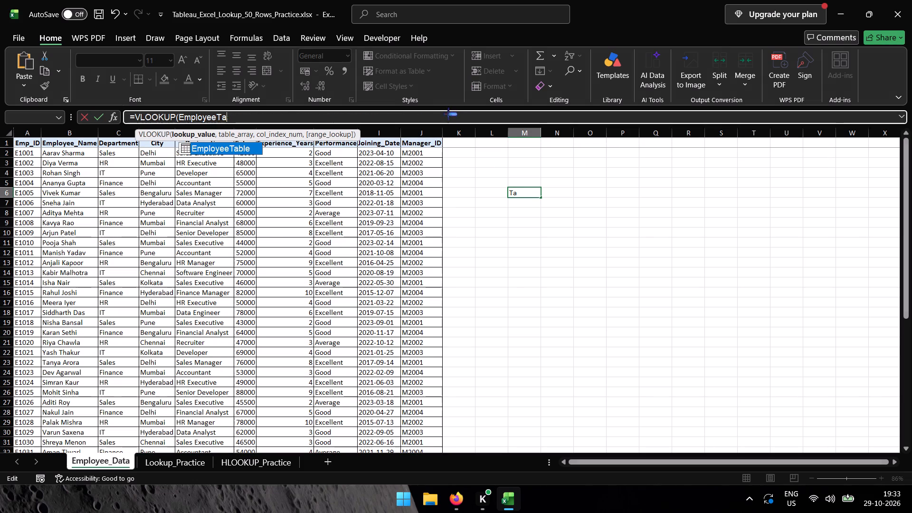
key("BackSpace")
key("BackSpace")
key("BackSpace")
key("BackSpace")
key("BackSpace")
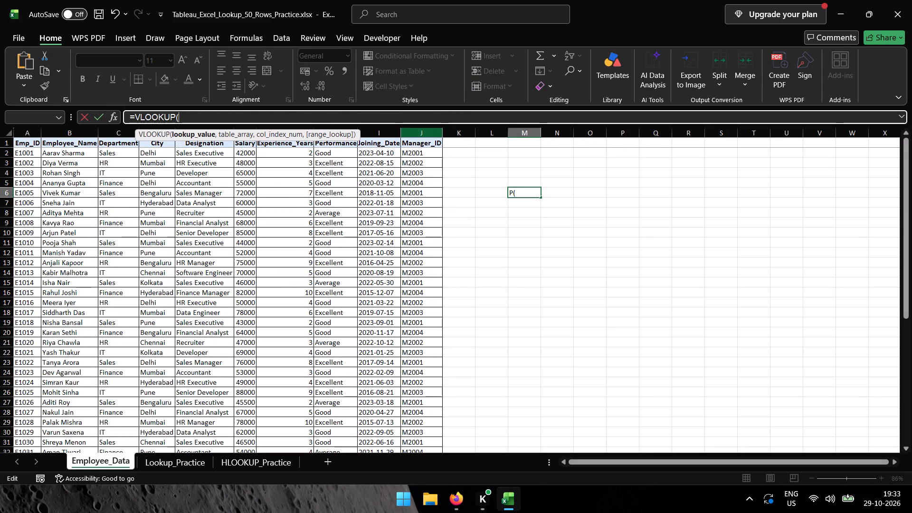
left_click(61, 189)
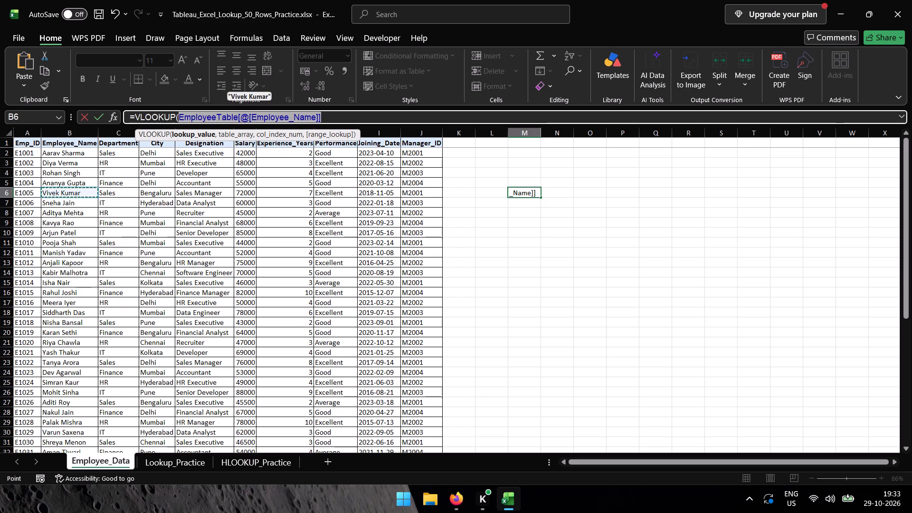
key("comma")
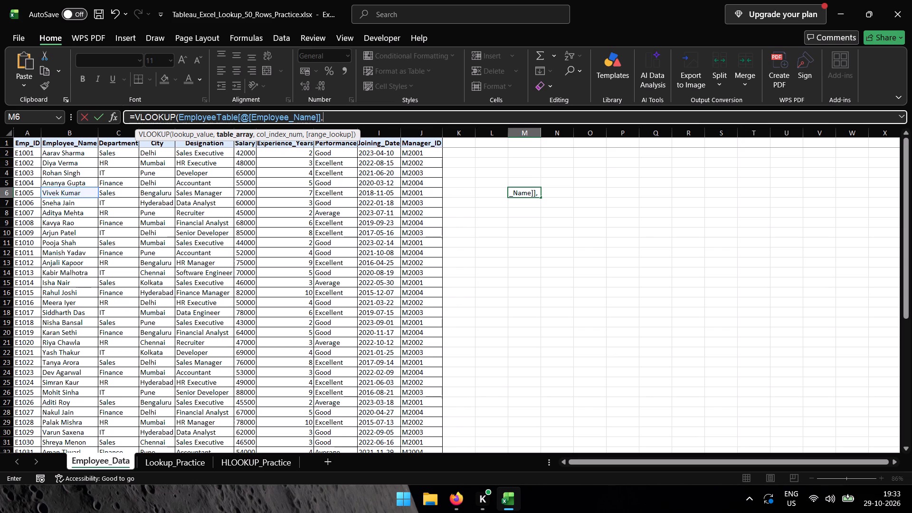
left_click(30, 153)
key("ctrl+shift+Right")
key("ctrl+shift+Down")
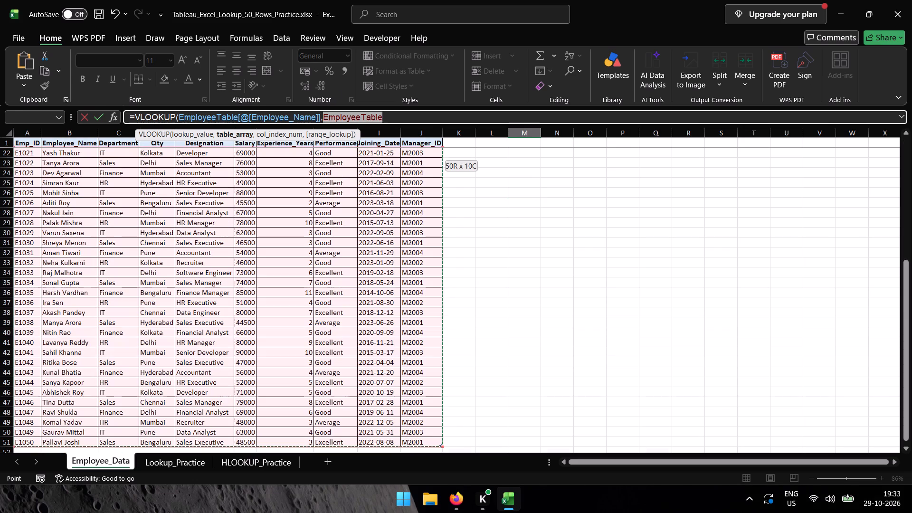
key("comma")
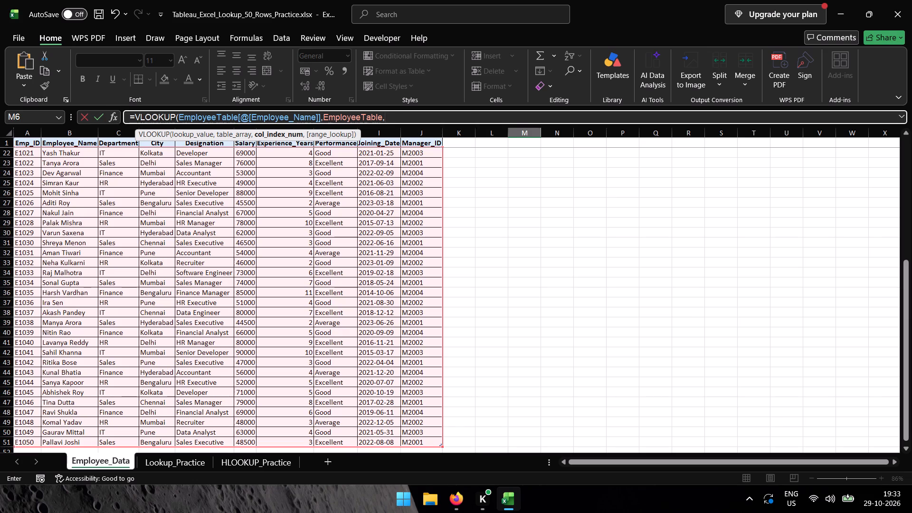
scroll(56, 190, "up", 5)
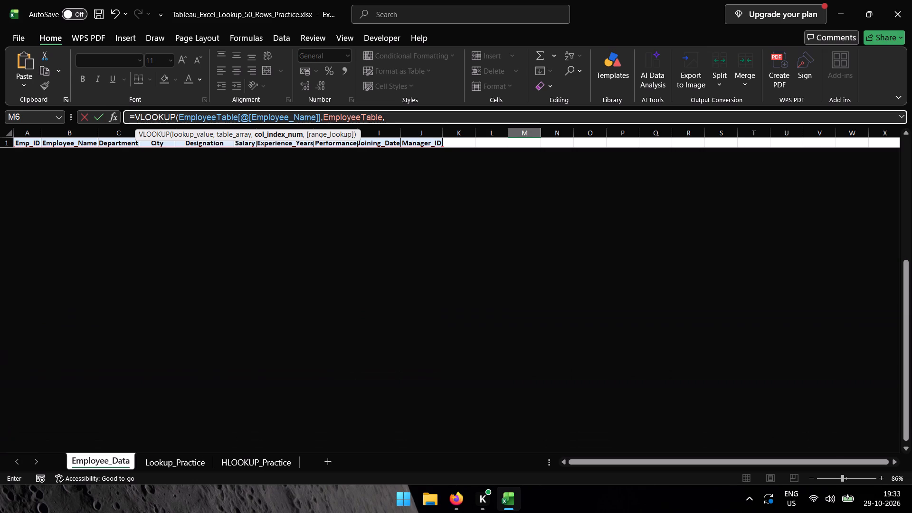
scroll(56, 190, "down", 9)
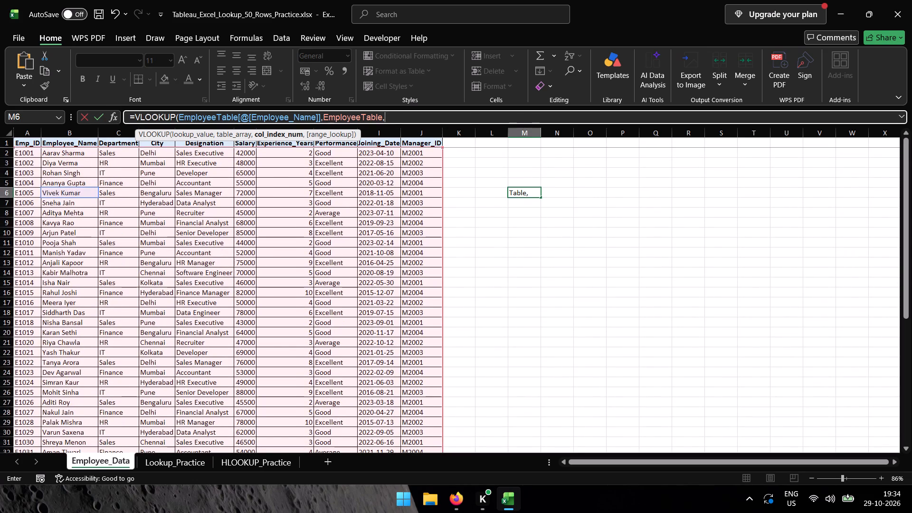
key("5")
key("comma")
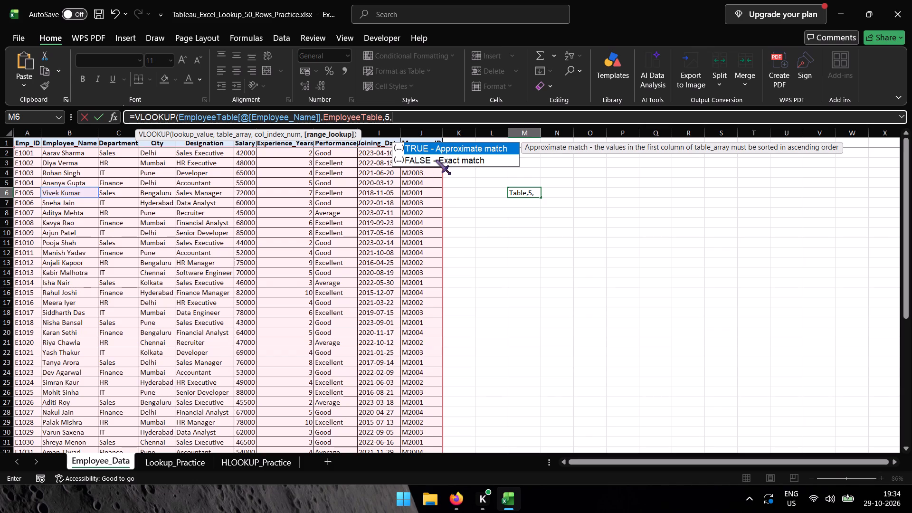
key("Down")
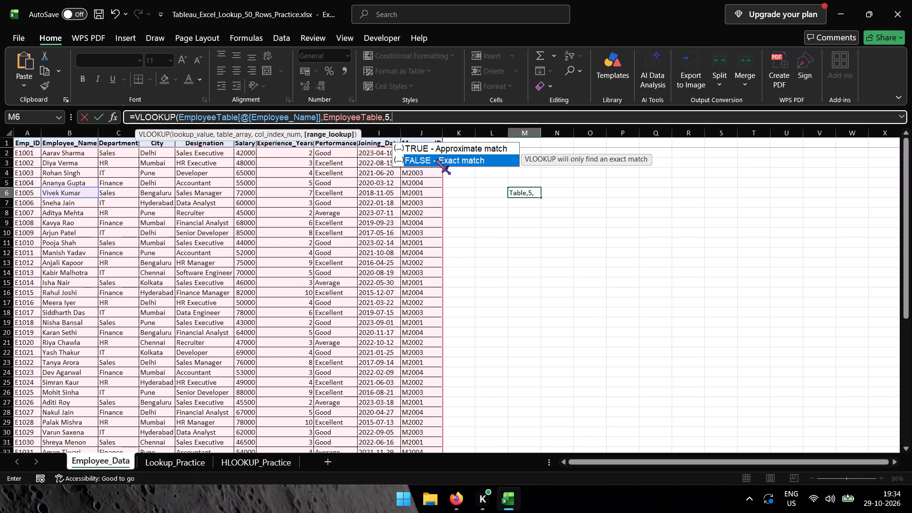
key("Tab")
key("shift+parenright")
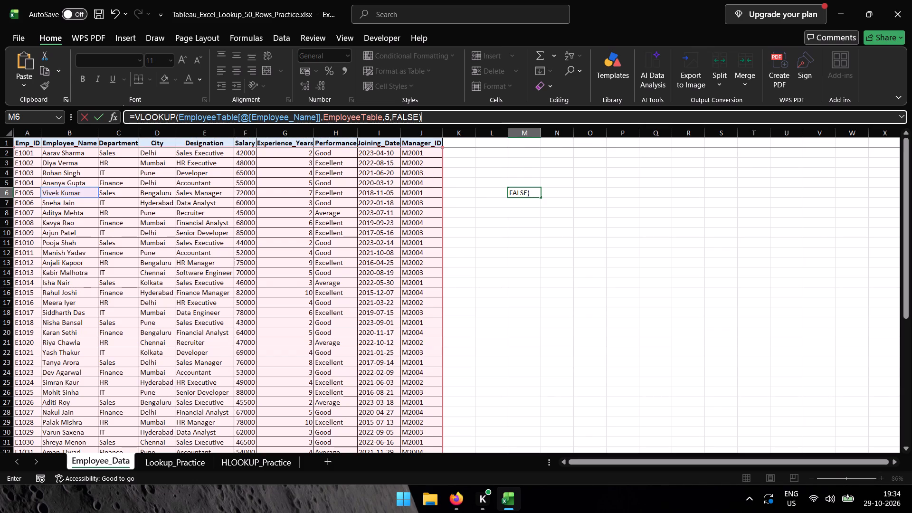
key("Return")
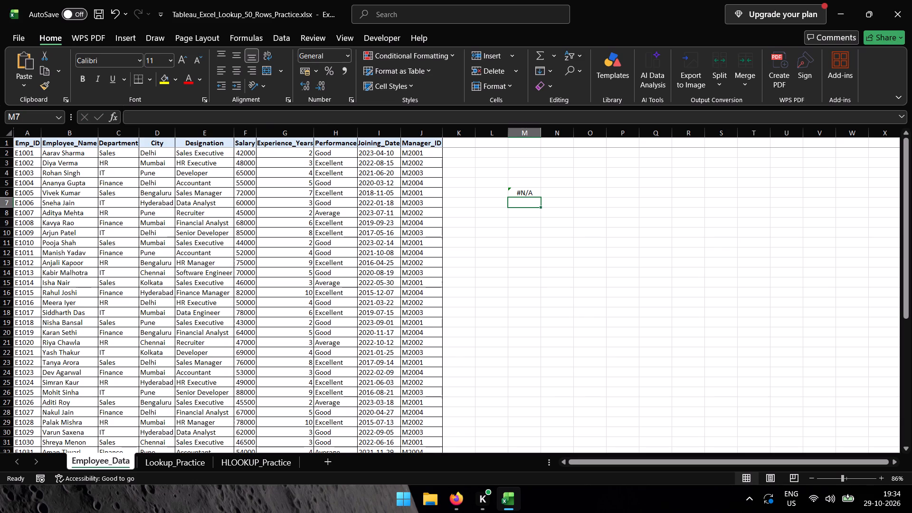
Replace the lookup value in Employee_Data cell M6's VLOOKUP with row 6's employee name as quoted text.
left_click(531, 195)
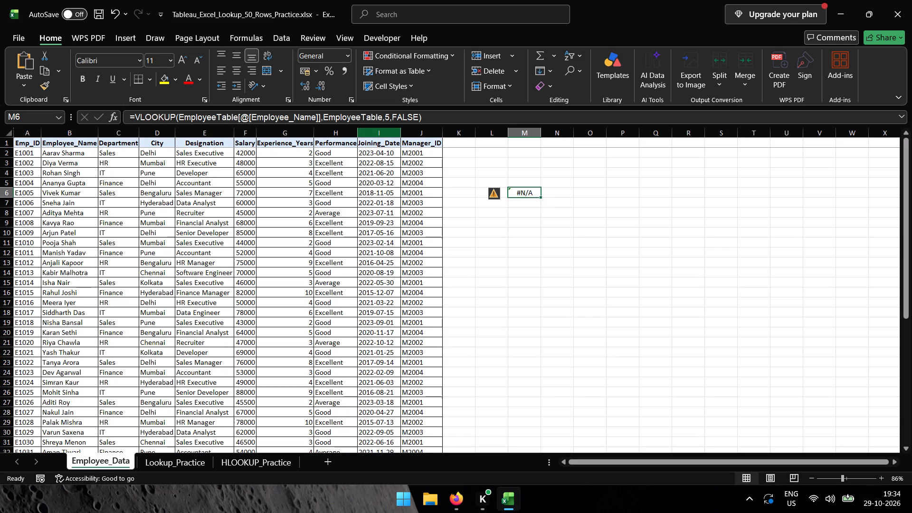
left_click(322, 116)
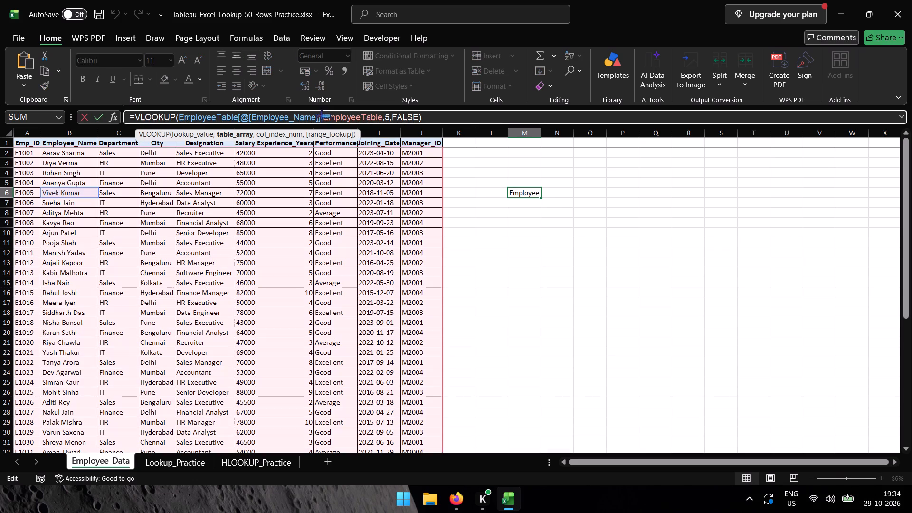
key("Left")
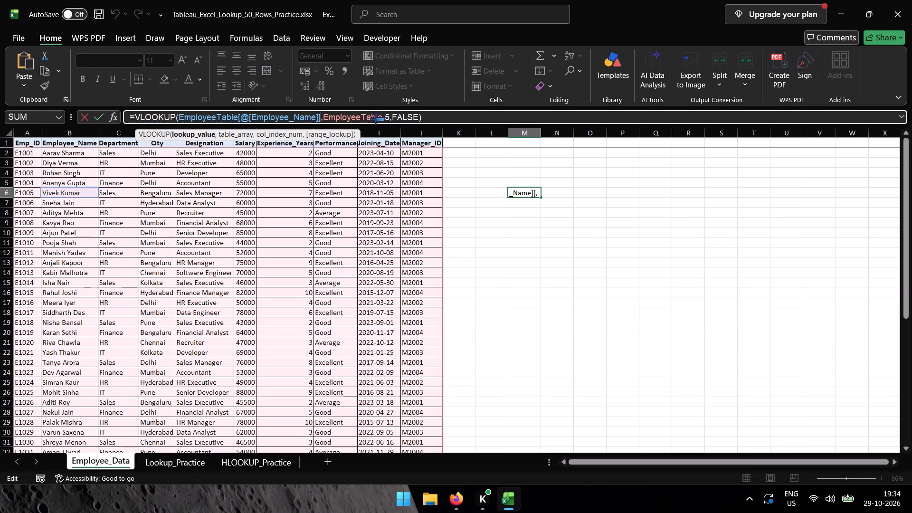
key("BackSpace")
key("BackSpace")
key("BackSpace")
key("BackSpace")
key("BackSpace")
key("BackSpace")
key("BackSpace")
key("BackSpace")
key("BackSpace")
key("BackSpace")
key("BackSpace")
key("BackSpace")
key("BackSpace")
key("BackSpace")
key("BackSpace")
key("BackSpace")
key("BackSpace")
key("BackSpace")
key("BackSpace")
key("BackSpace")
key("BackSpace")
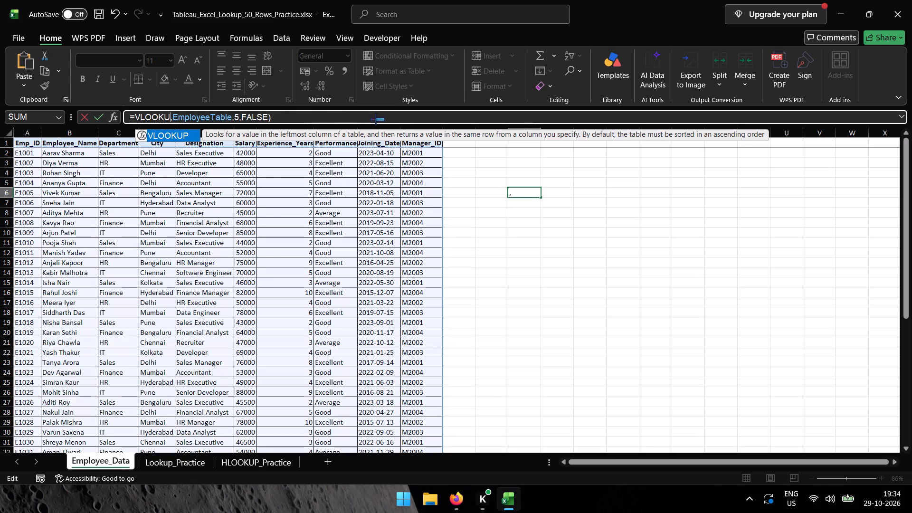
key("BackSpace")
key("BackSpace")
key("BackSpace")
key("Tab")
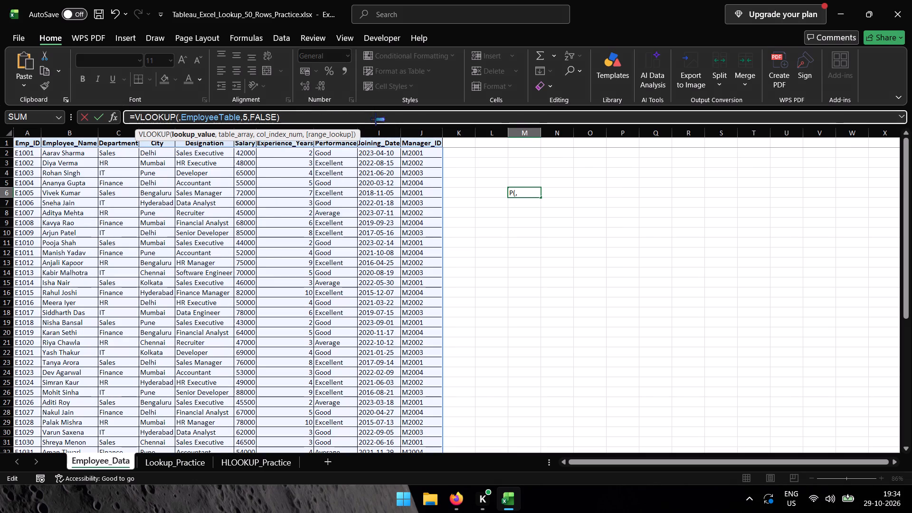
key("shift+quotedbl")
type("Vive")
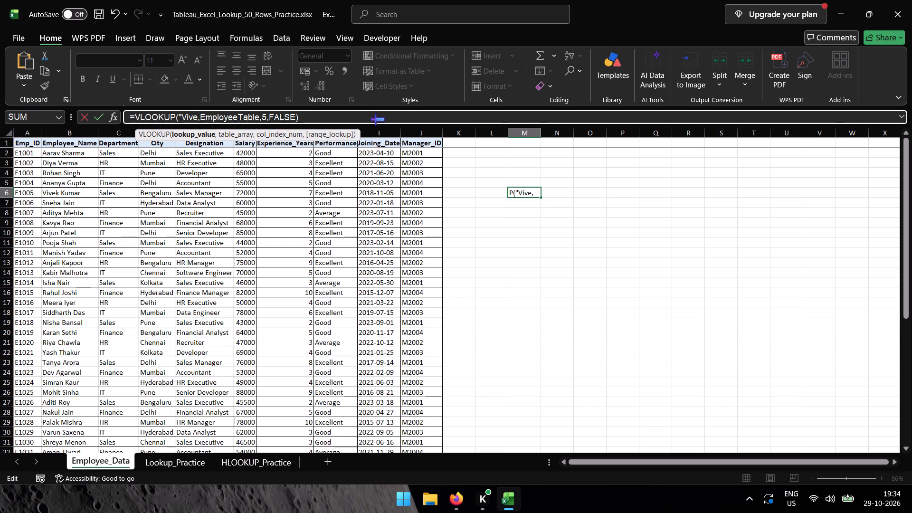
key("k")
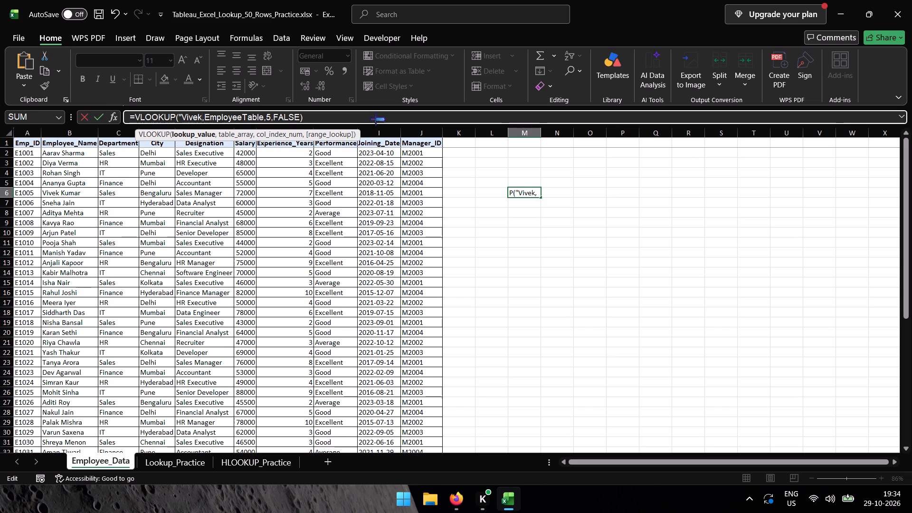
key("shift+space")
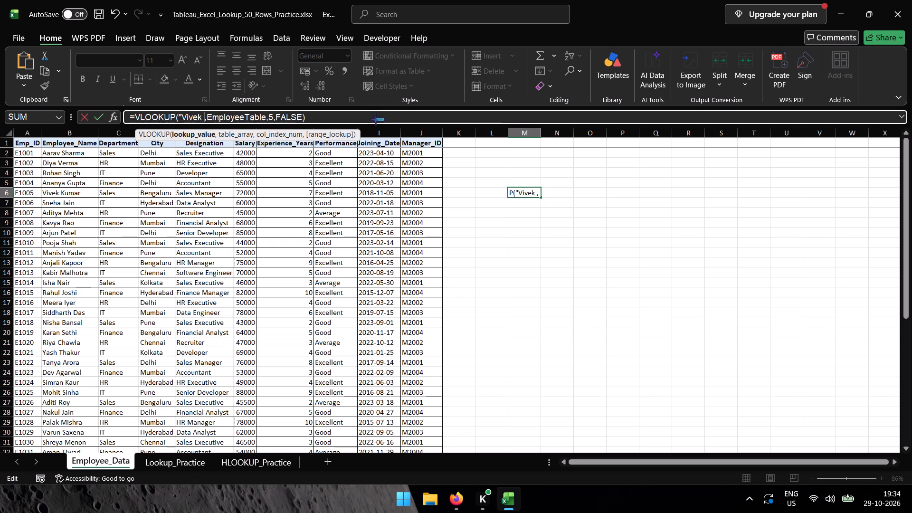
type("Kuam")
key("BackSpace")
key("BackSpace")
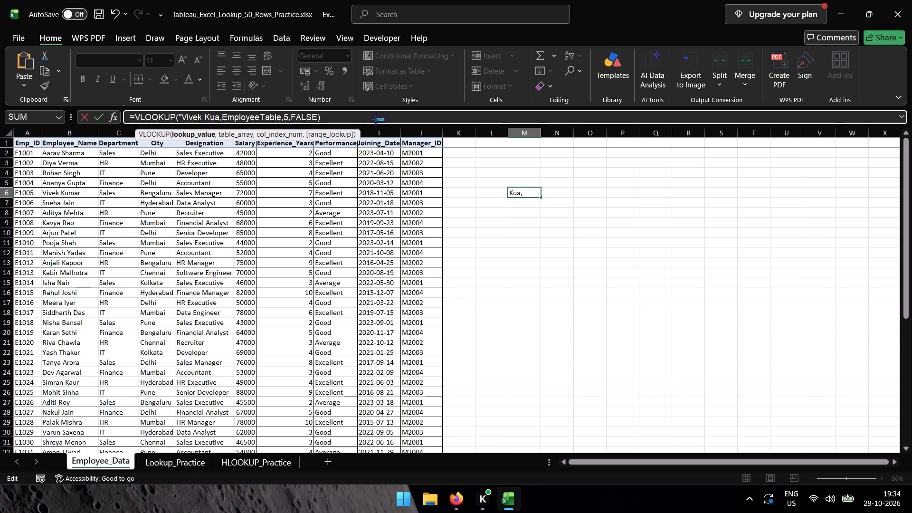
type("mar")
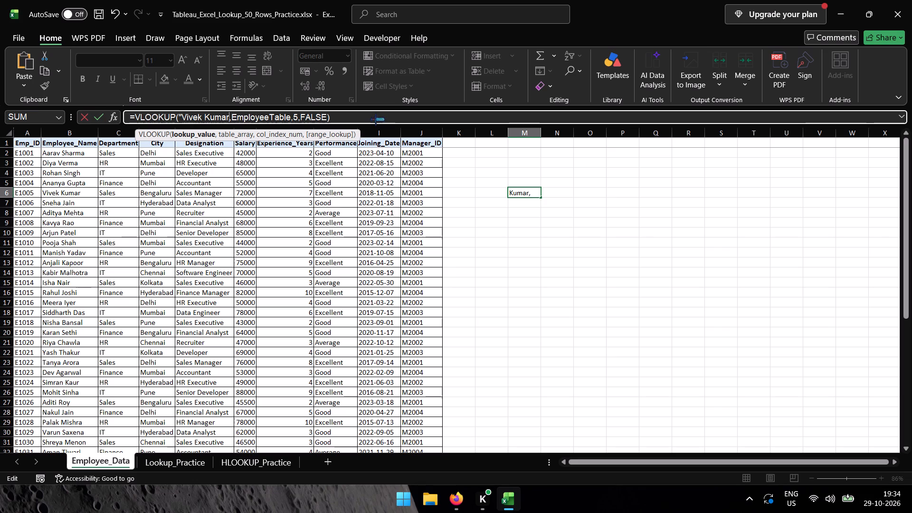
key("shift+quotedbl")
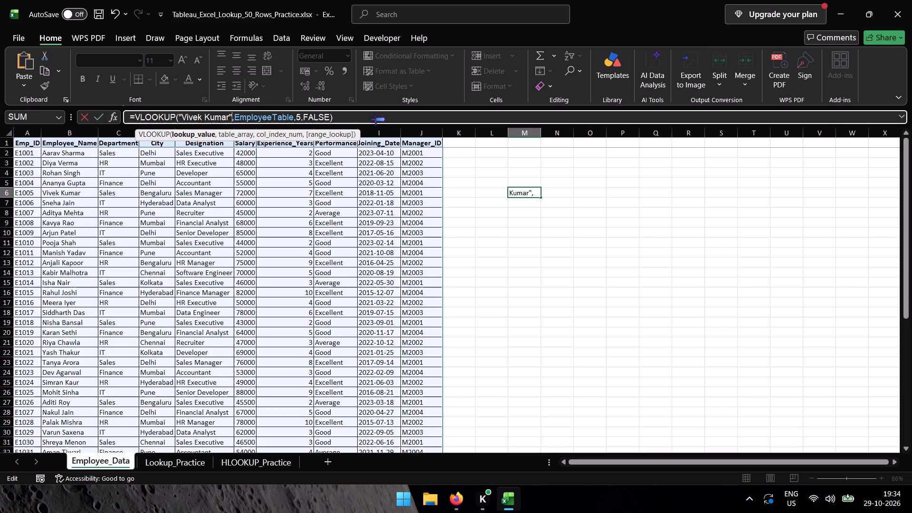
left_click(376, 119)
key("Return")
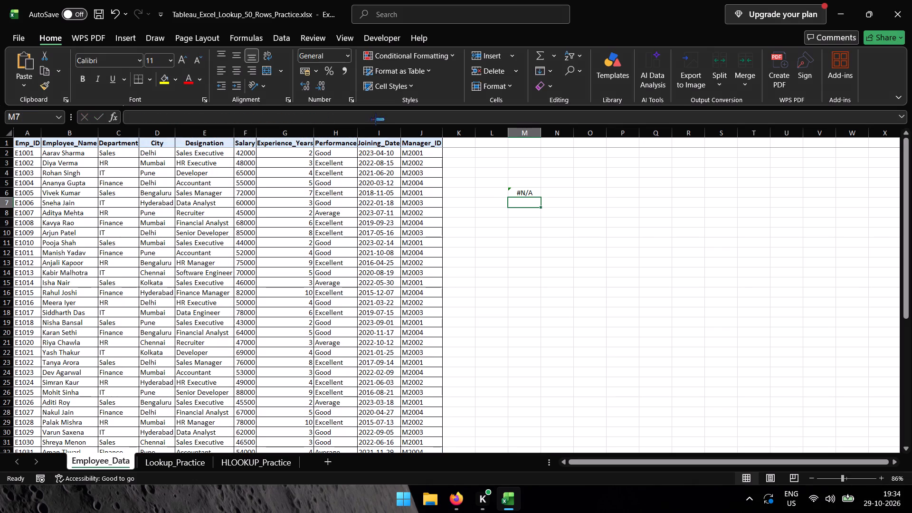
Delete all arguments from the VLOOKUP in cell M6, leaving only =VLOOKUP(.
left_click(531, 188)
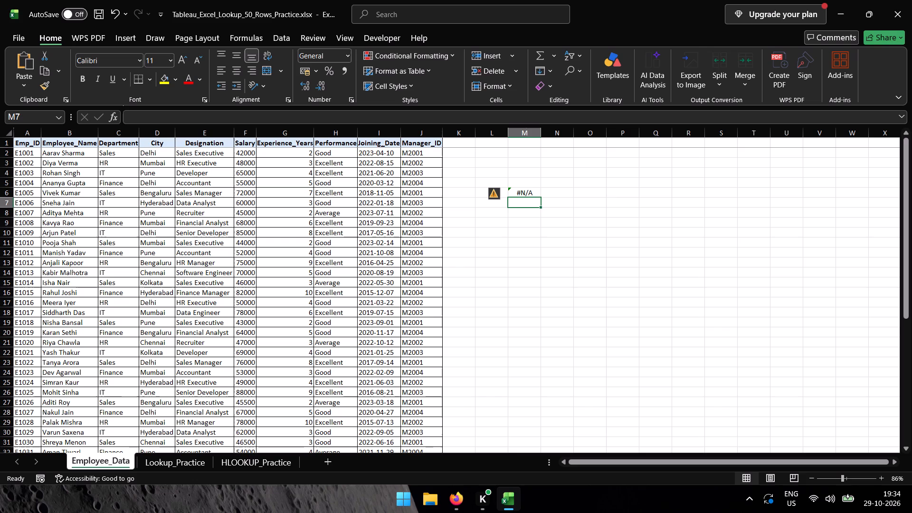
left_click(396, 123)
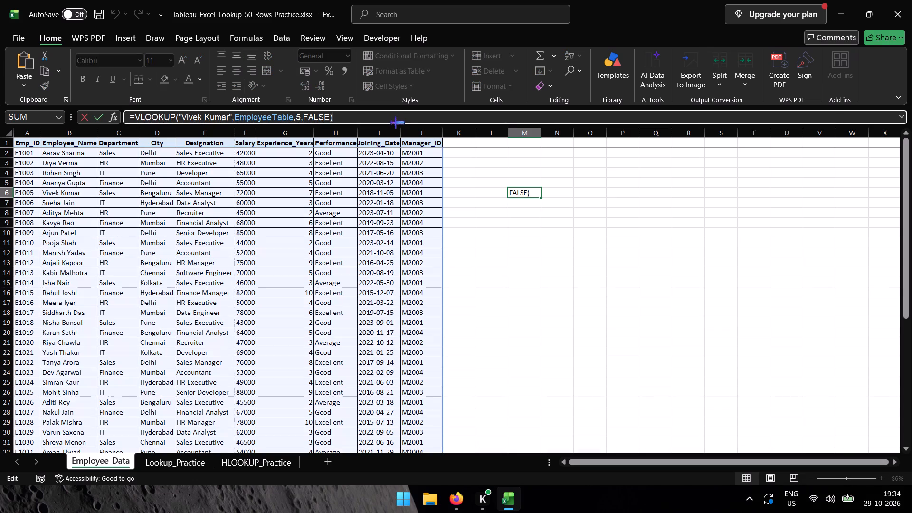
key("BackSpace")
key("BackSpace")
key("BackSpace")
key("BackSpace")
key("BackSpace")
key("BackSpace")
key("BackSpace")
key("BackSpace")
key("BackSpace")
key("BackSpace")
key("BackSpace")
key("BackSpace")
key("BackSpace")
key("BackSpace")
key("BackSpace")
key("BackSpace")
key("BackSpace")
key("BackSpace")
key("BackSpace")
key("BackSpace")
key("BackSpace")
key("BackSpace")
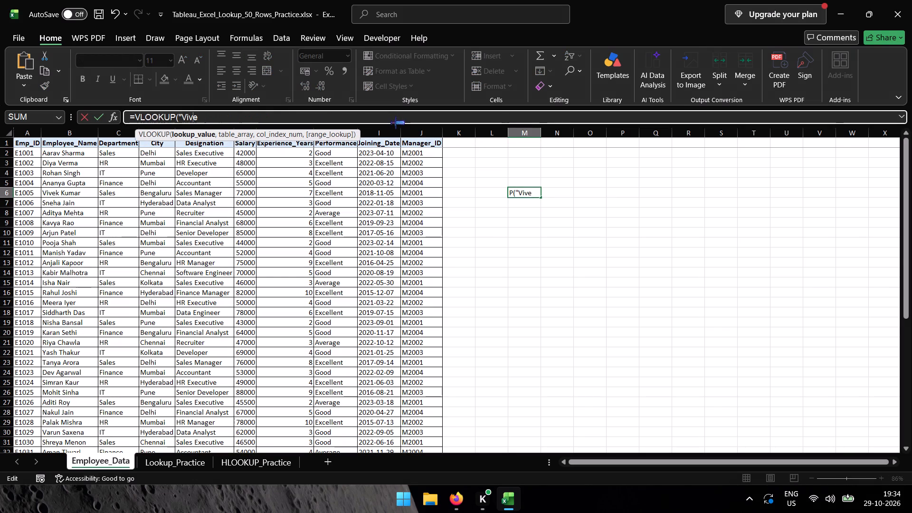
key("BackSpace")
key("BackSpace")
key("BackSpace")
key("BackSpace")
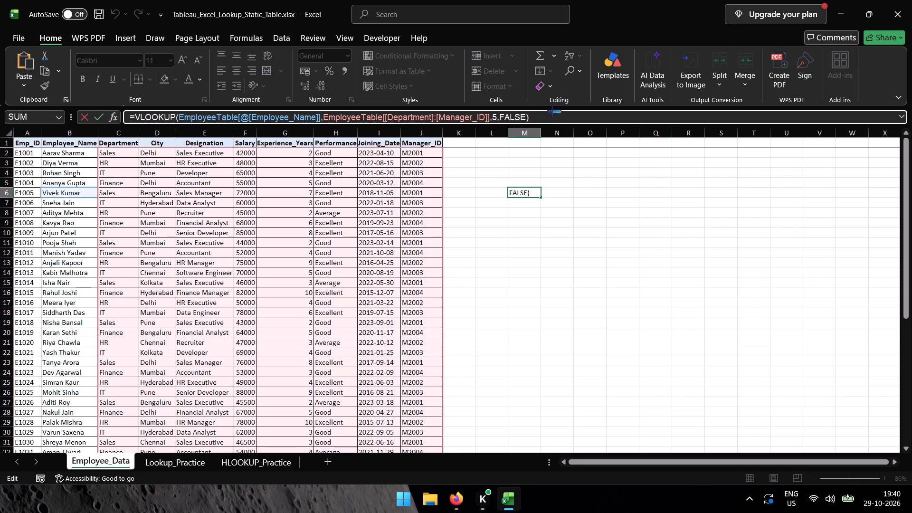
key("ctrl+a")
key("ctrl+v")
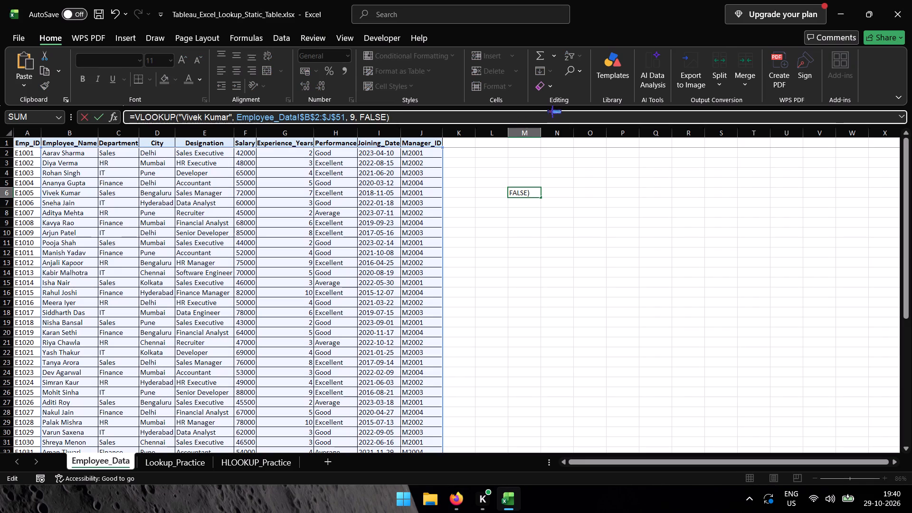
key("Return")
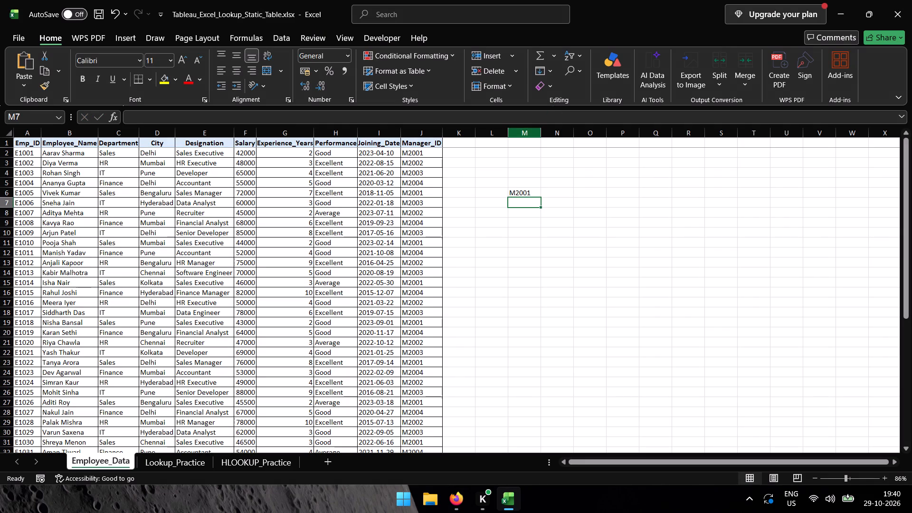
left_click(421, 187)
left_click(421, 192)
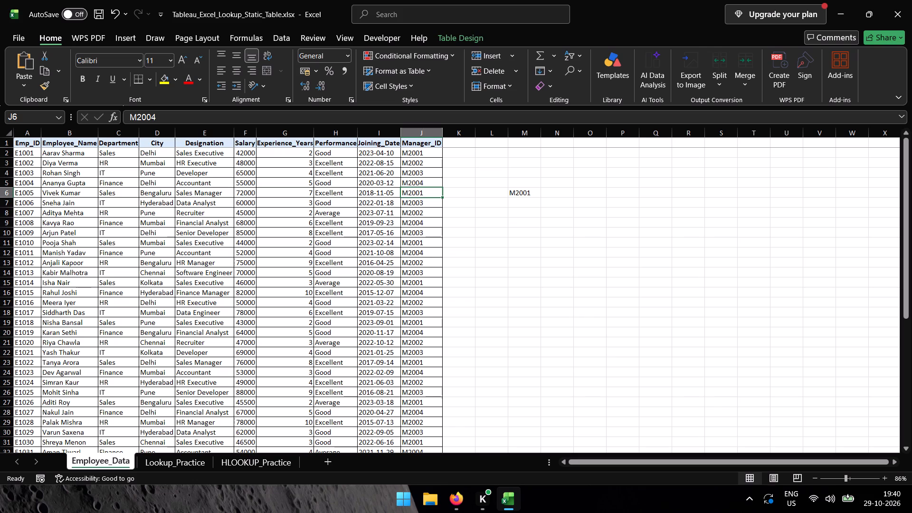
scroll(352, 225, "up", 1)
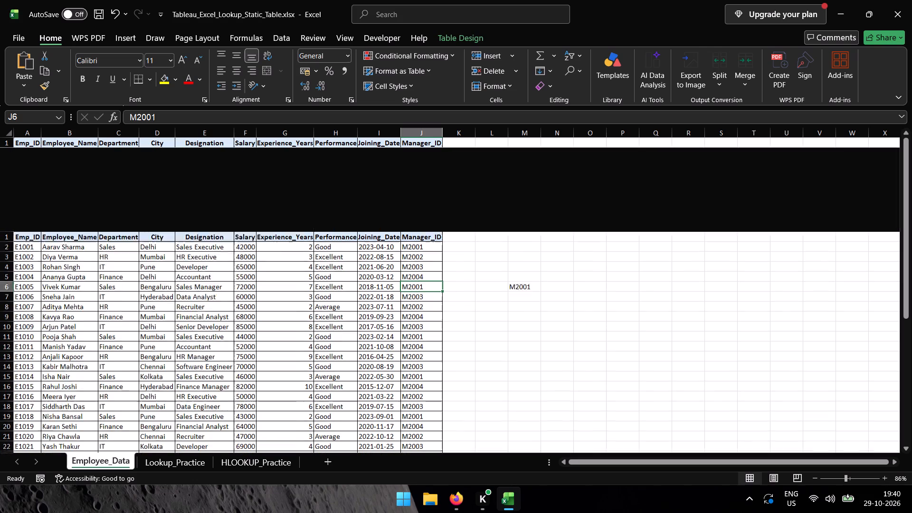
scroll(352, 225, "up", 1)
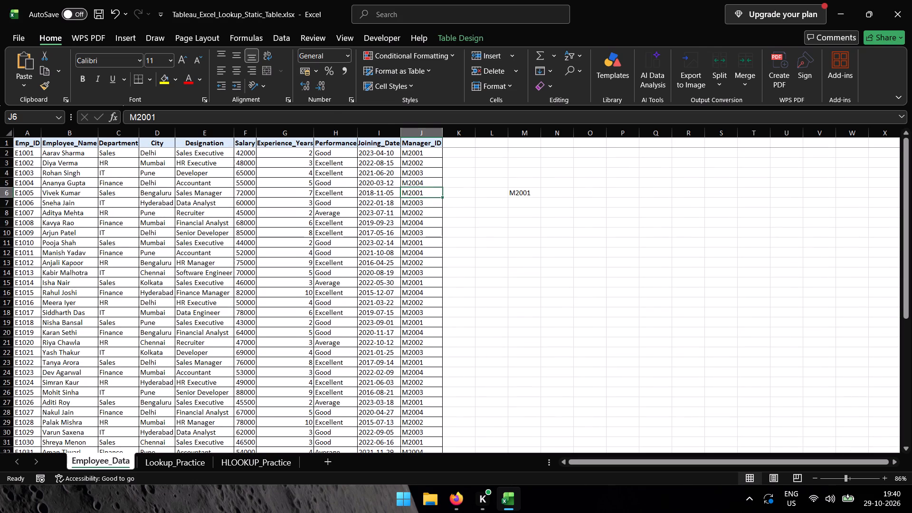
Remove the dollar signs from the lookup range in M6's formula so it reads Employee_Data!B2:J51, and reselect M6.
left_click(527, 195)
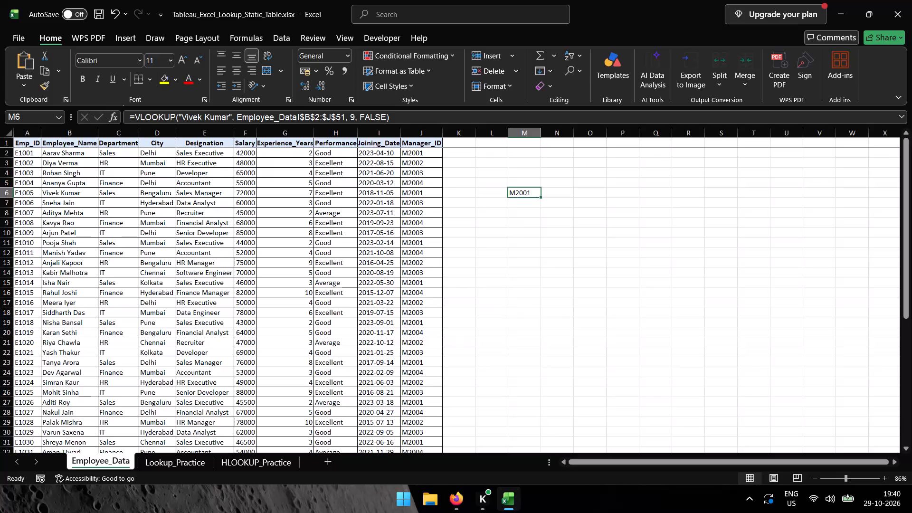
left_click(316, 114)
key("BackSpace")
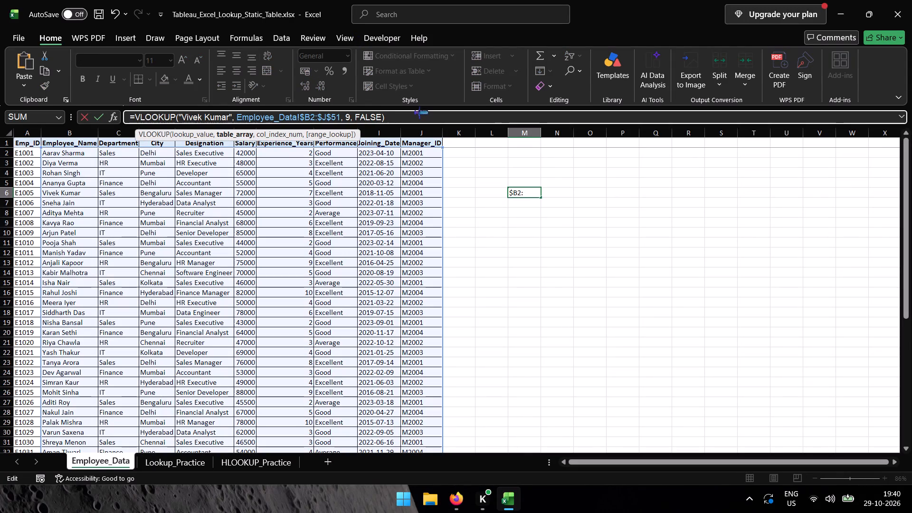
key("Left")
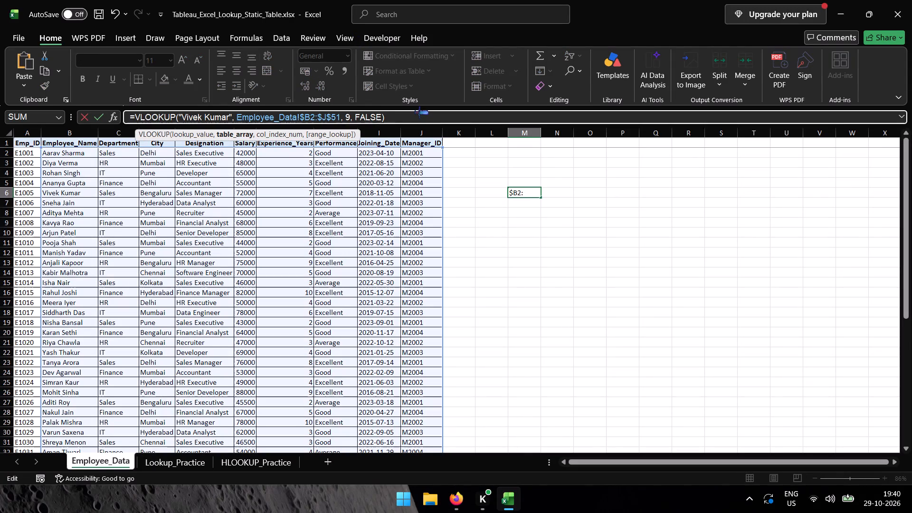
key("BackSpace")
key("Right")
key("Right")
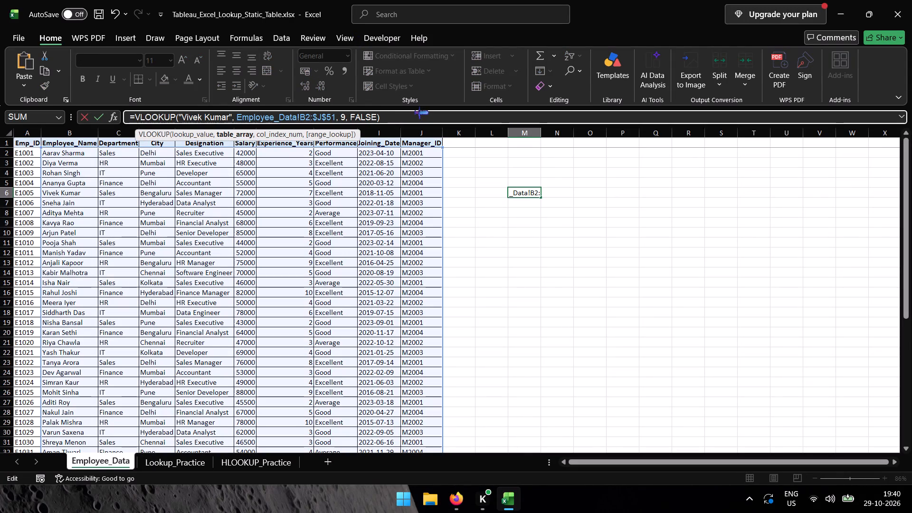
key("Right")
key("Right")
key("BackSpace")
key("Right")
key("Right")
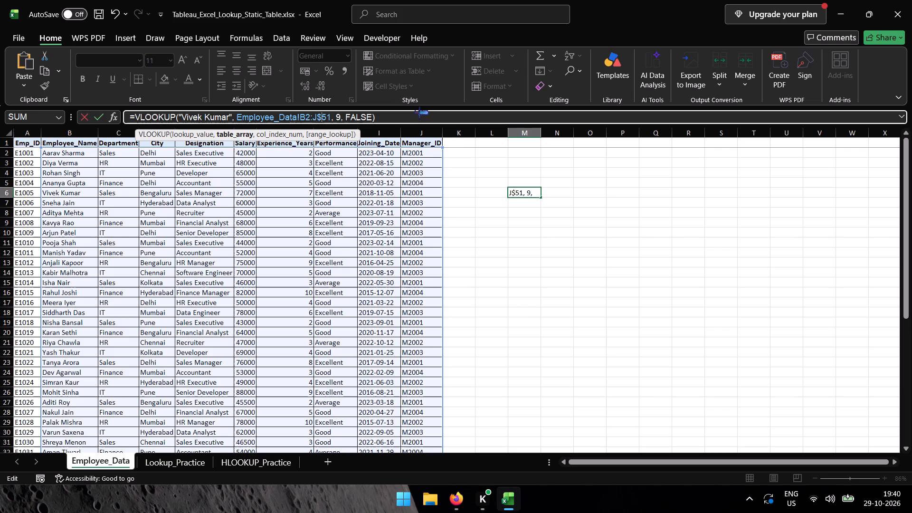
key("BackSpace")
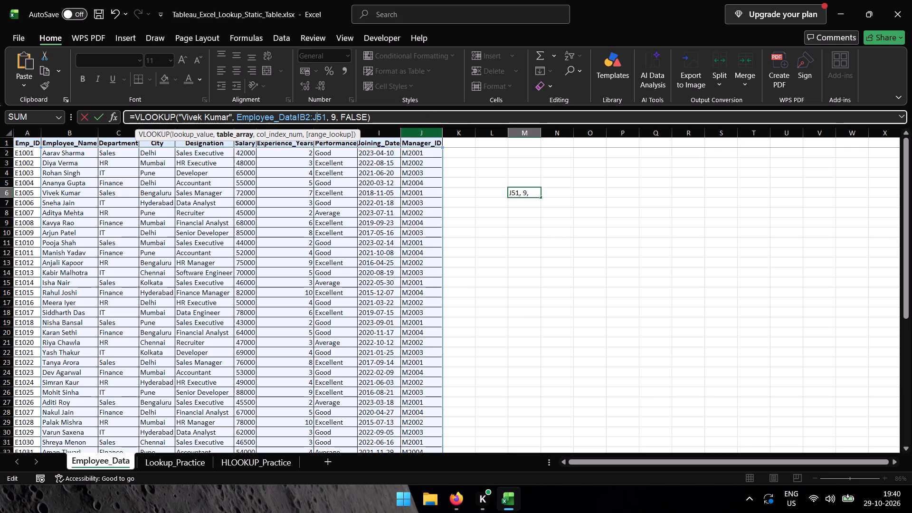
left_click(408, 115)
key("Return")
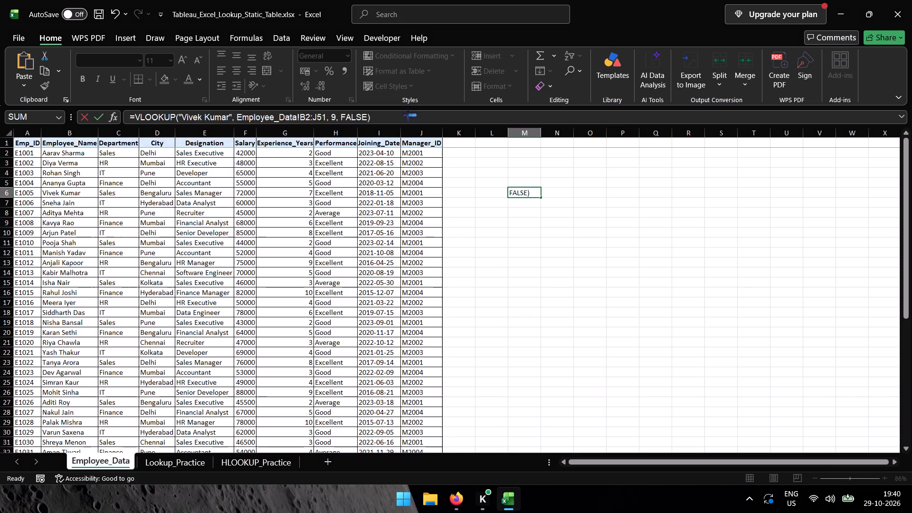
left_click(534, 197)
left_click(534, 196)
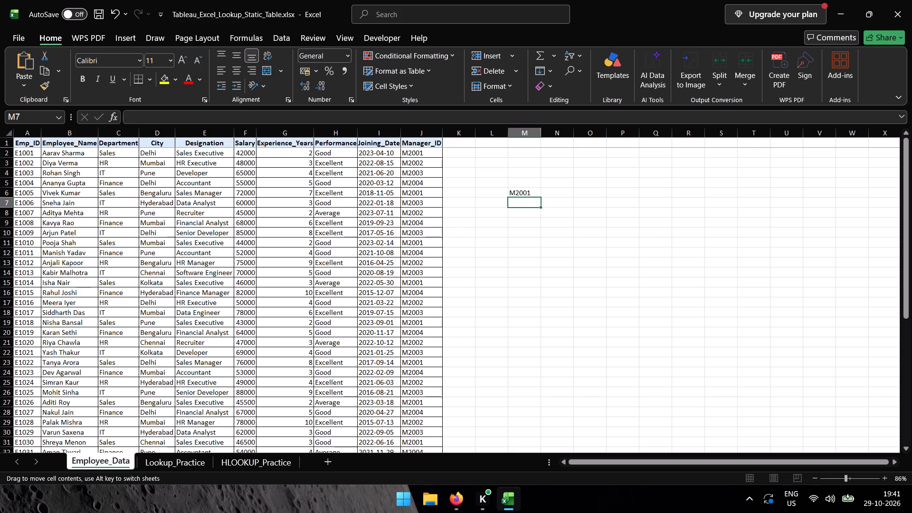
left_click(537, 190)
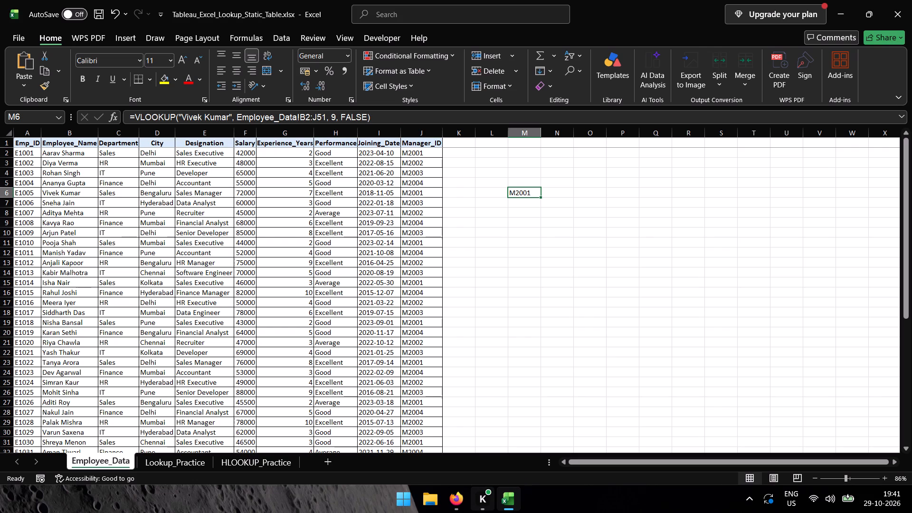
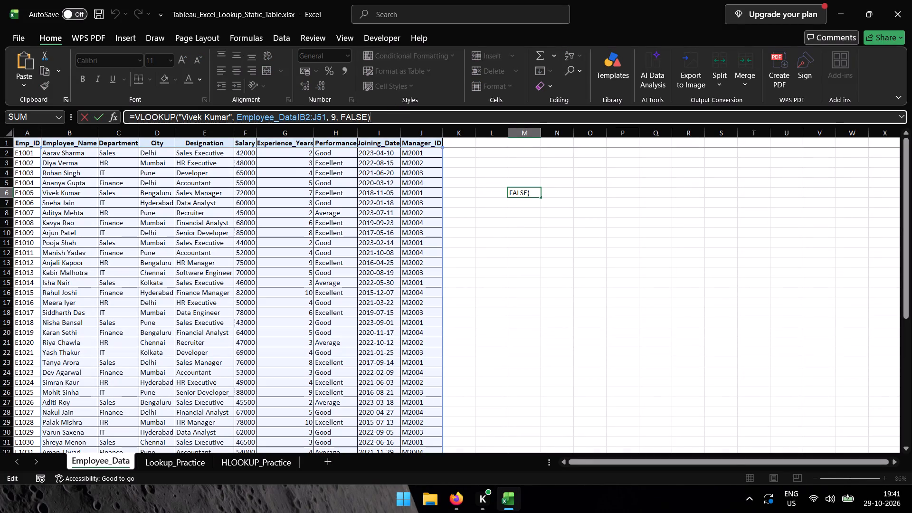
left_click(911, 1)
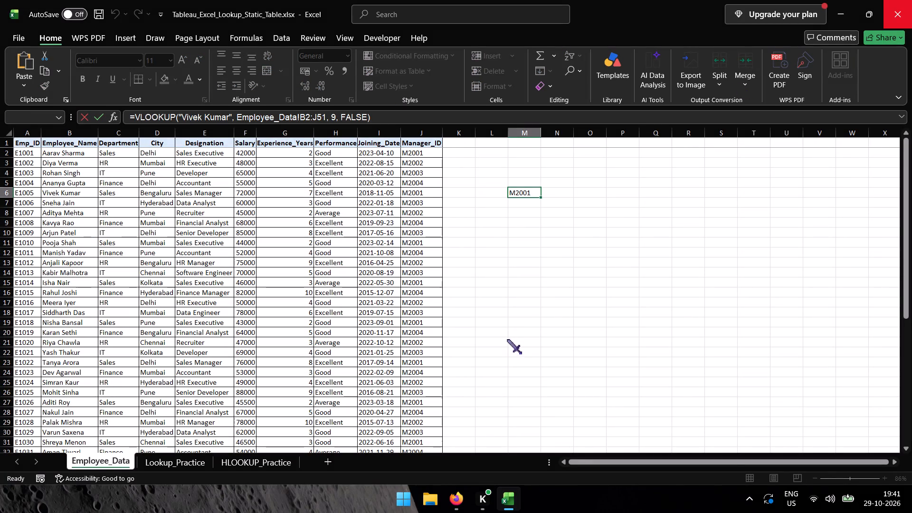
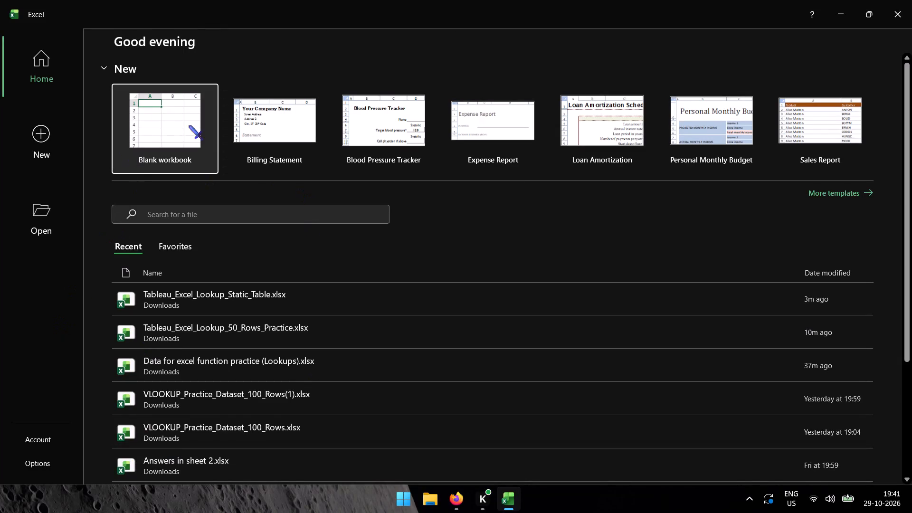
Open the recent workbook Tableau_Excel_Lookup_50_Rows_Practice.xlsx.
left_click(206, 343)
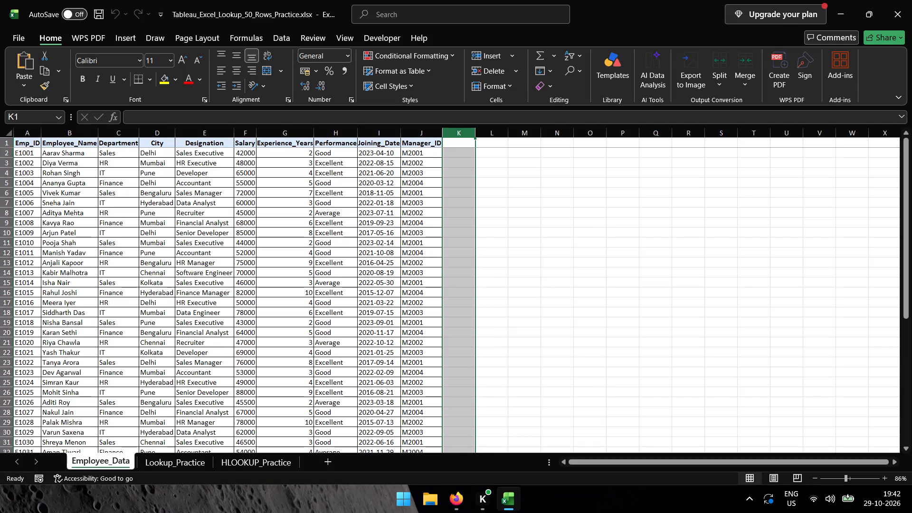
Begin a VLOOKUP formula in cell M7 of the Employee_Data sheet with the employee name in B6 as the lookup value.
left_click(526, 201)
key("equal")
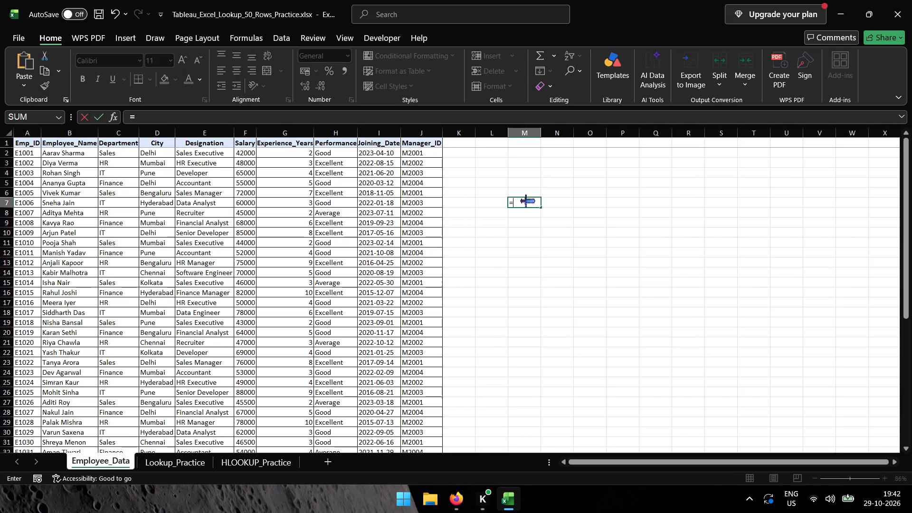
type("vloo")
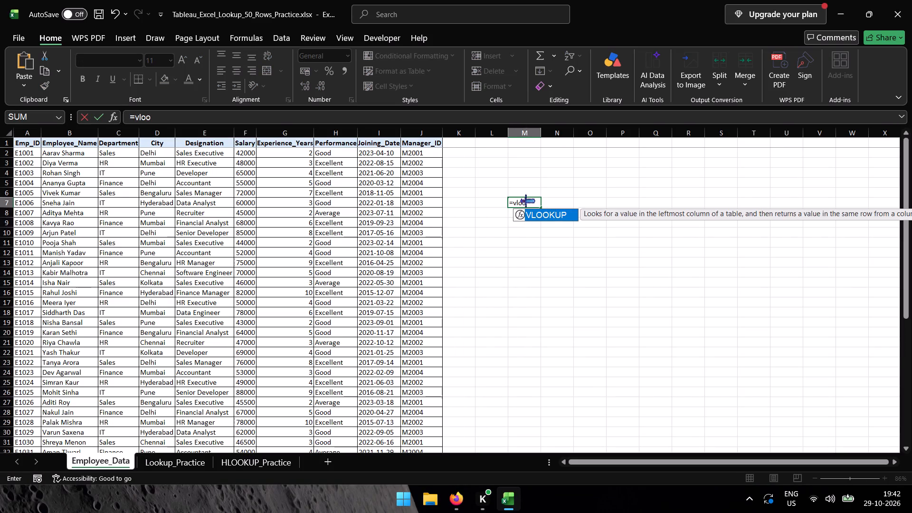
key("Tab")
key("shift+quotedbl")
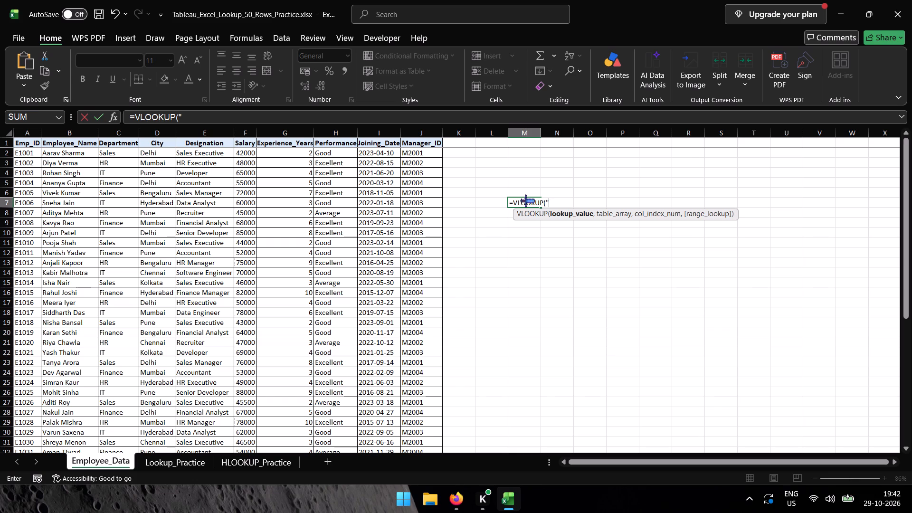
left_click(76, 195)
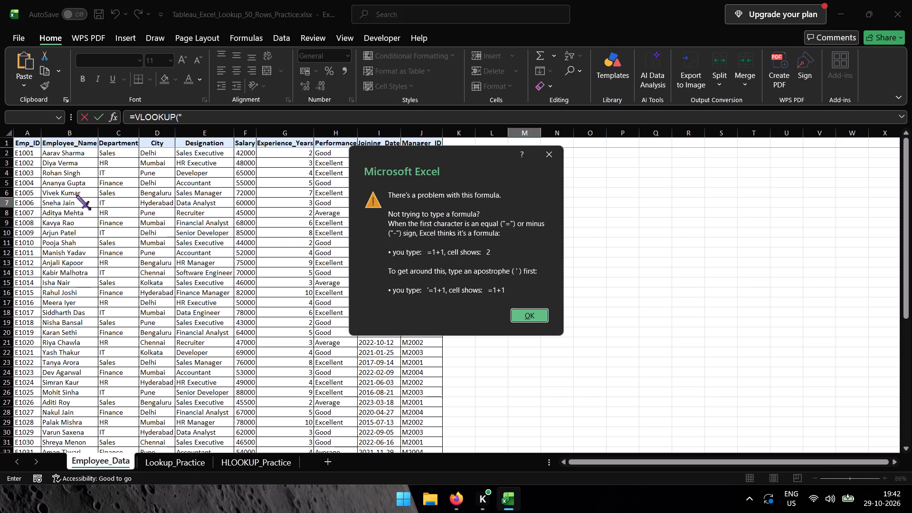
left_click(518, 313)
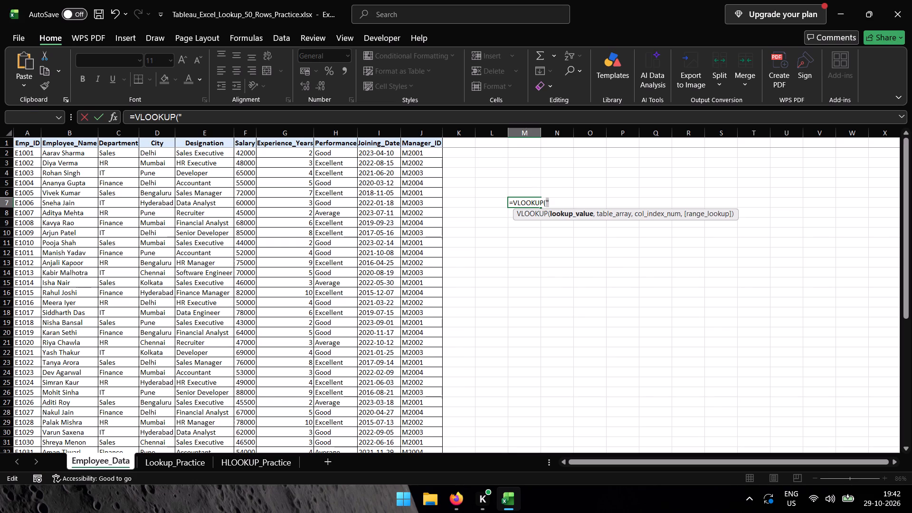
type("Vi")
key("BackSpace")
key("BackSpace")
left_click(73, 192)
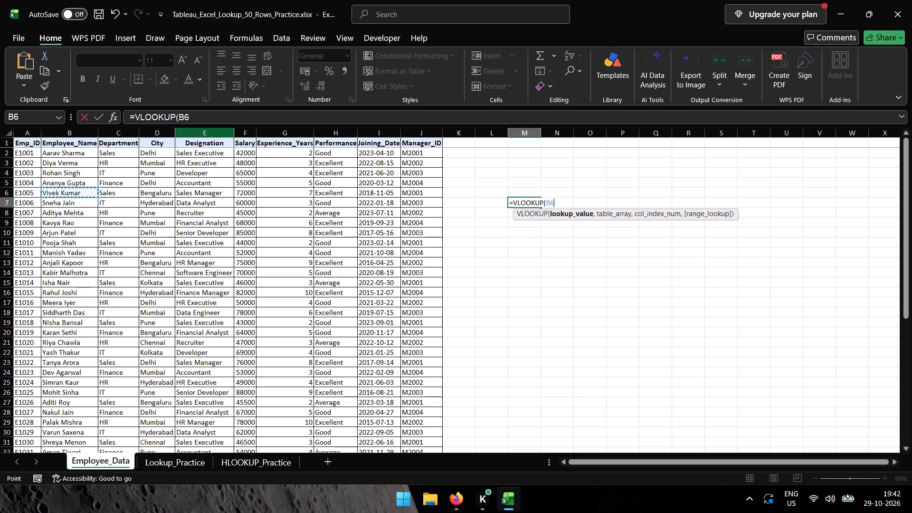
key("comma")
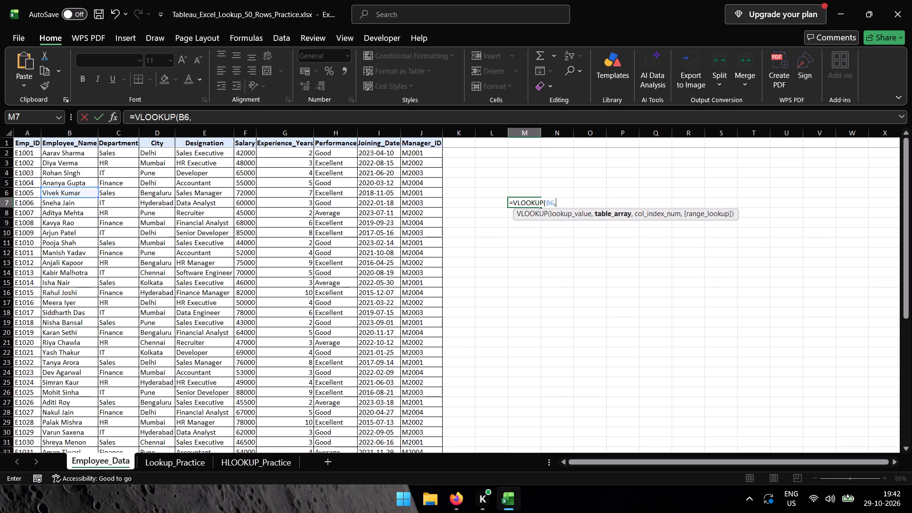
Complete the M7 VLOOKUP with the table's Employee_Name to Manager_ID columns, column index 9 and FALSE for exact match, then reselect M7.
left_click(61, 154)
key("ctrl+shift+Right")
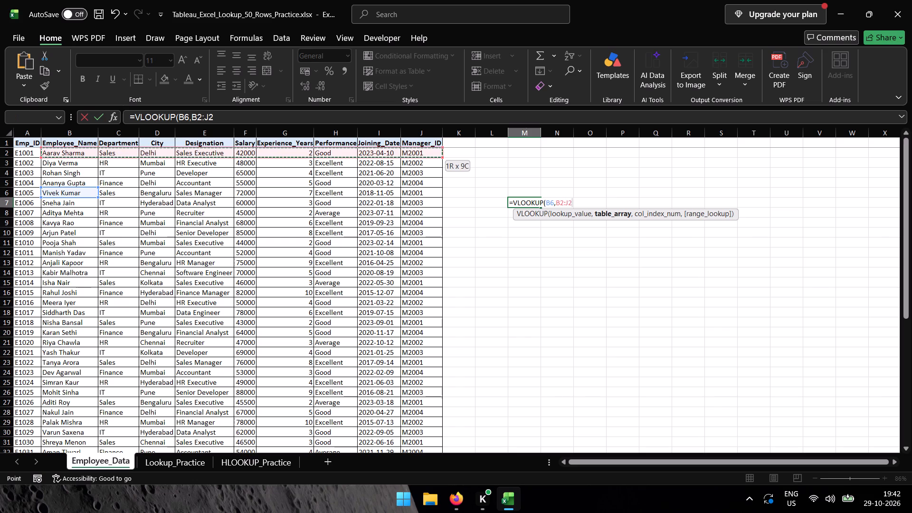
key("ctrl+shift+Down")
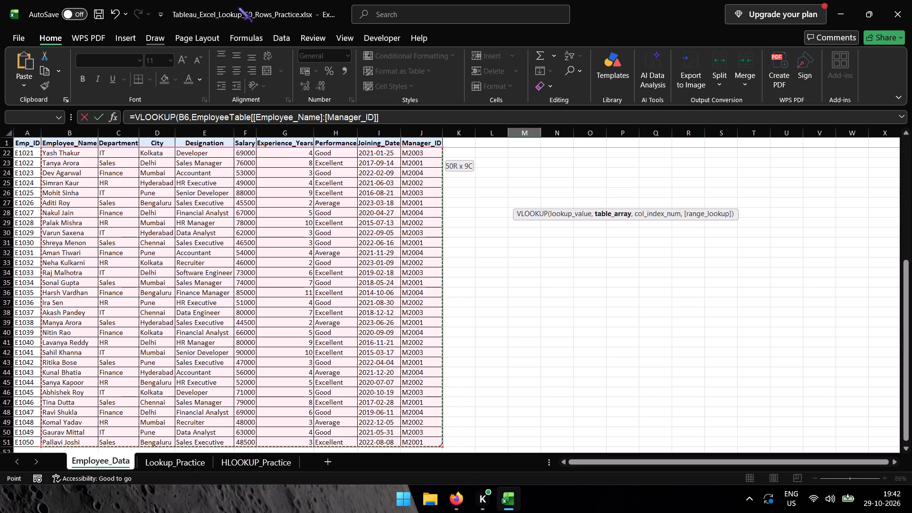
left_click(397, 115)
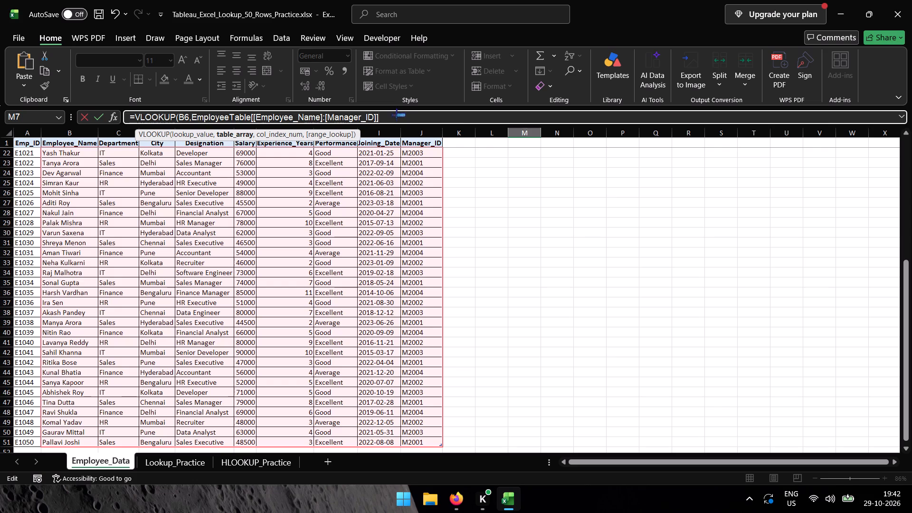
key("comma")
key("9")
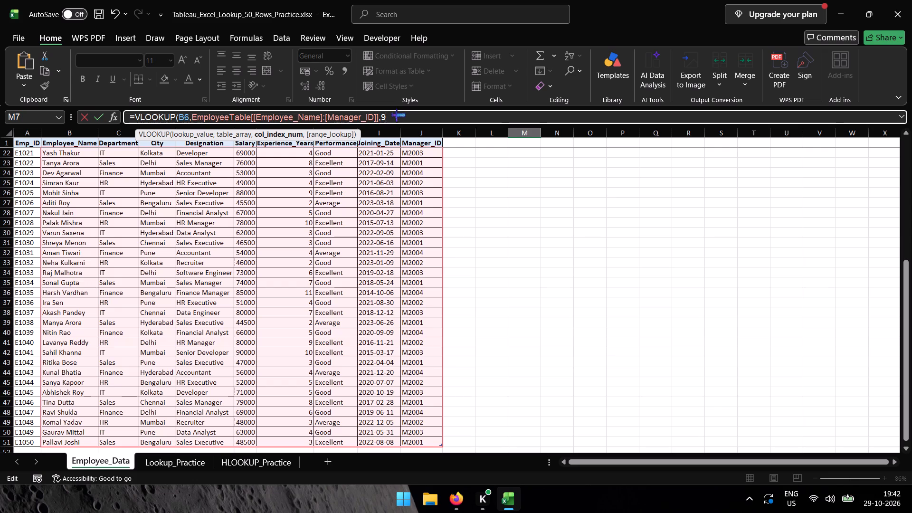
key("comma")
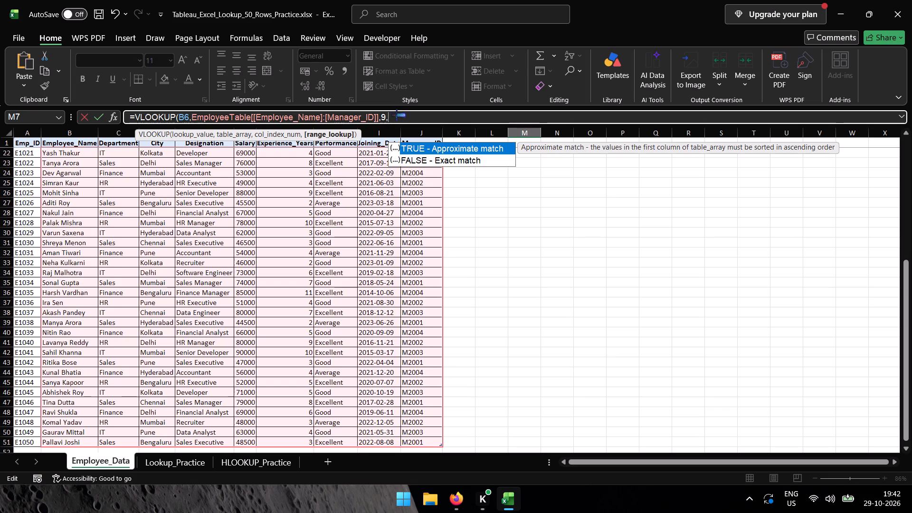
key("Down")
key("Tab")
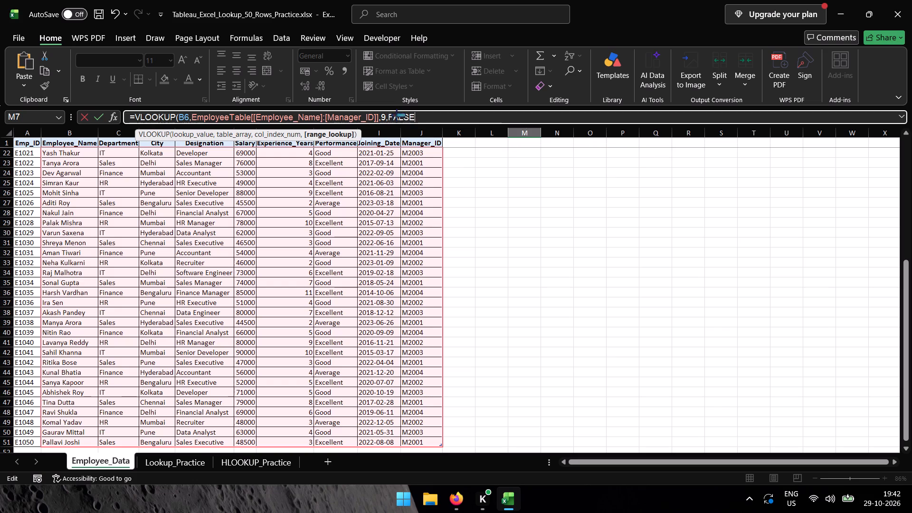
key("shift+parenright")
key("Return")
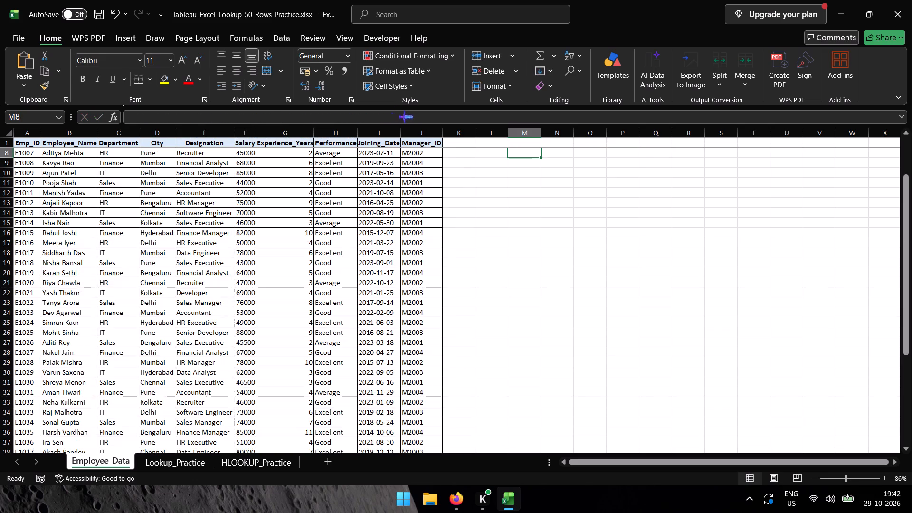
scroll(583, 226, "up", 1)
left_click(521, 192)
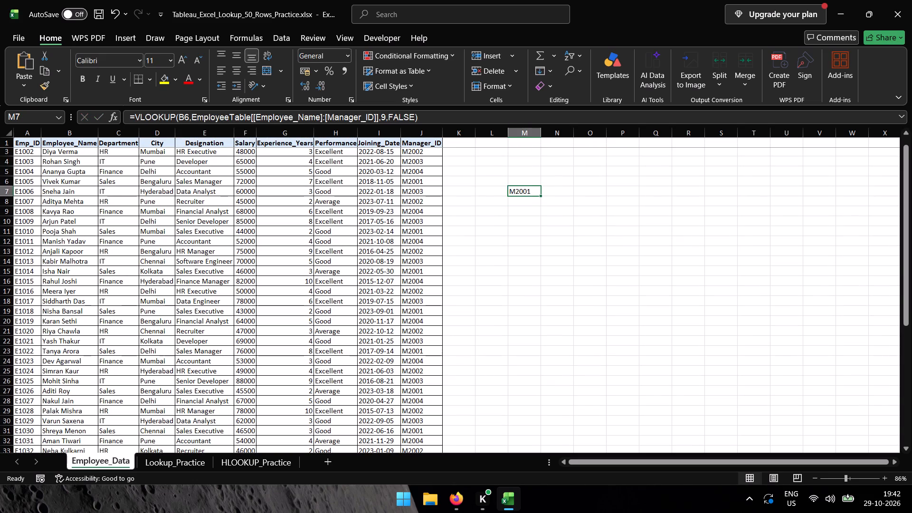
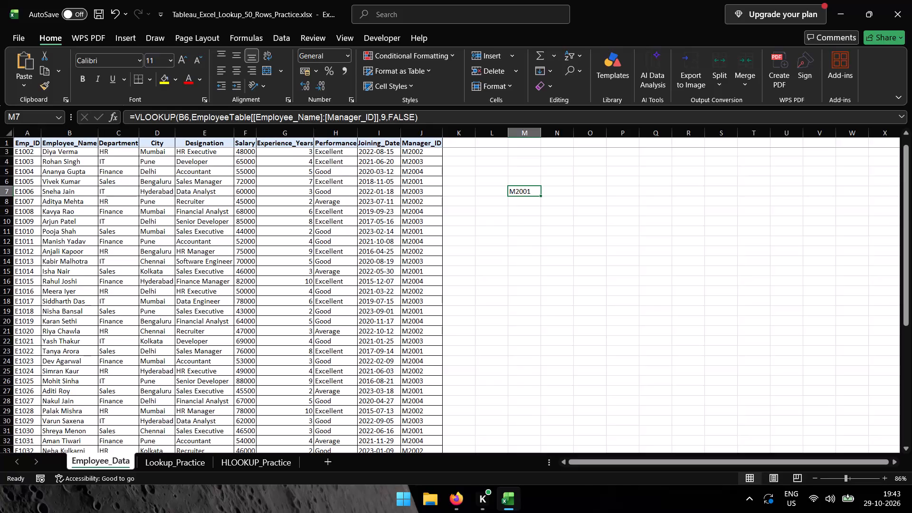
Enter an XLOOKUP in cell M8 that looks up A13 in column A and returns the Designation from column E, then select M7.
left_click(527, 203)
key("equal")
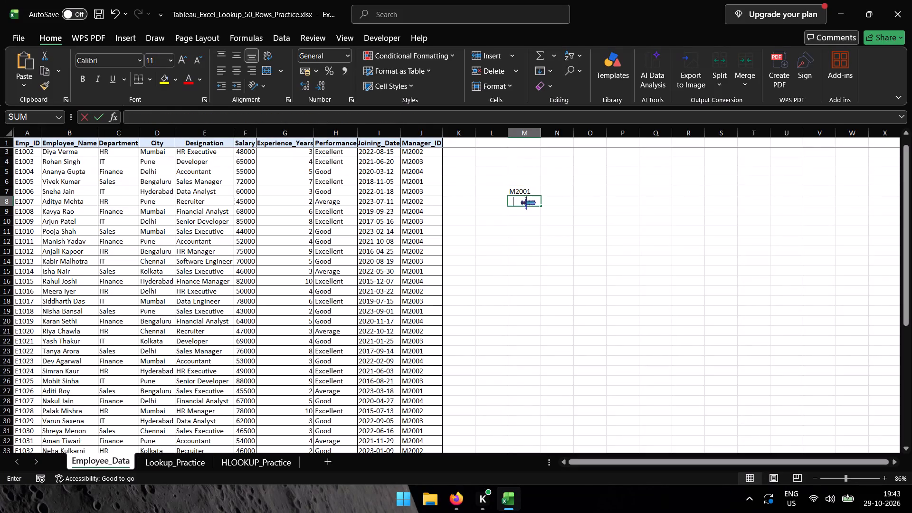
type("xlo")
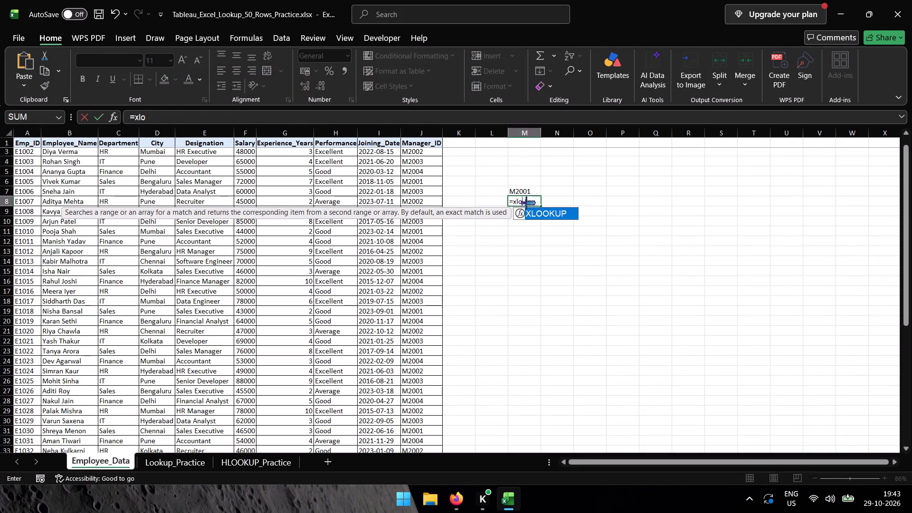
key("Tab")
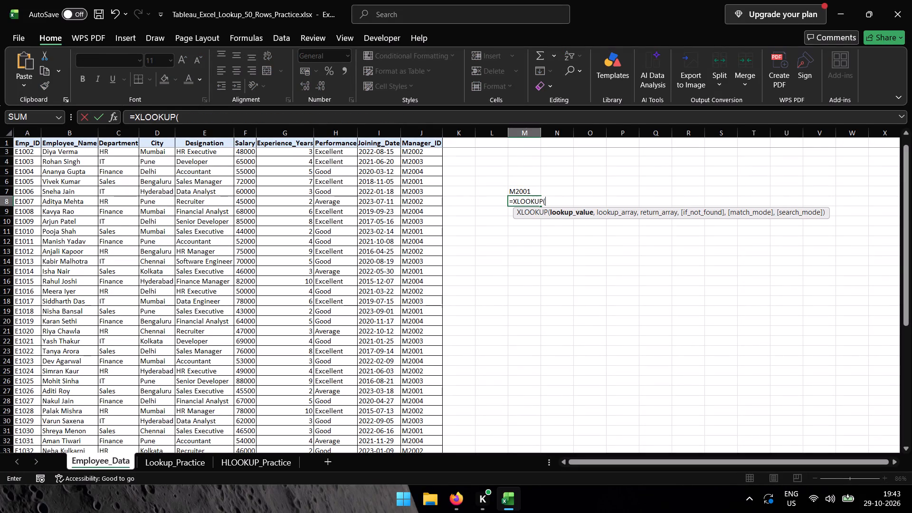
left_click(30, 253)
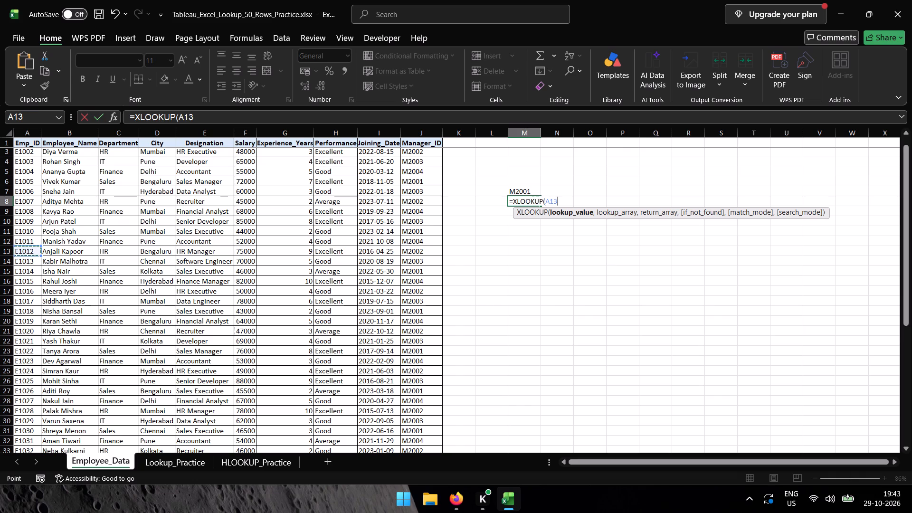
key("comma")
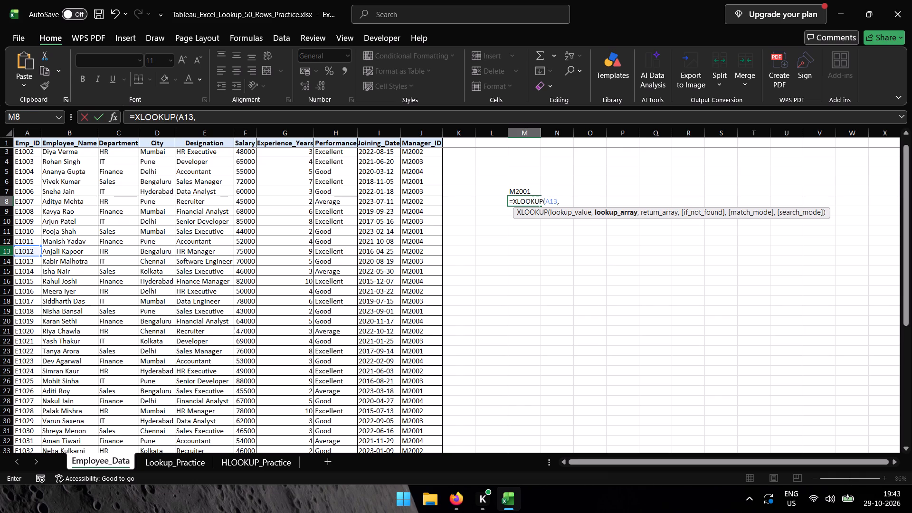
left_click(25, 132)
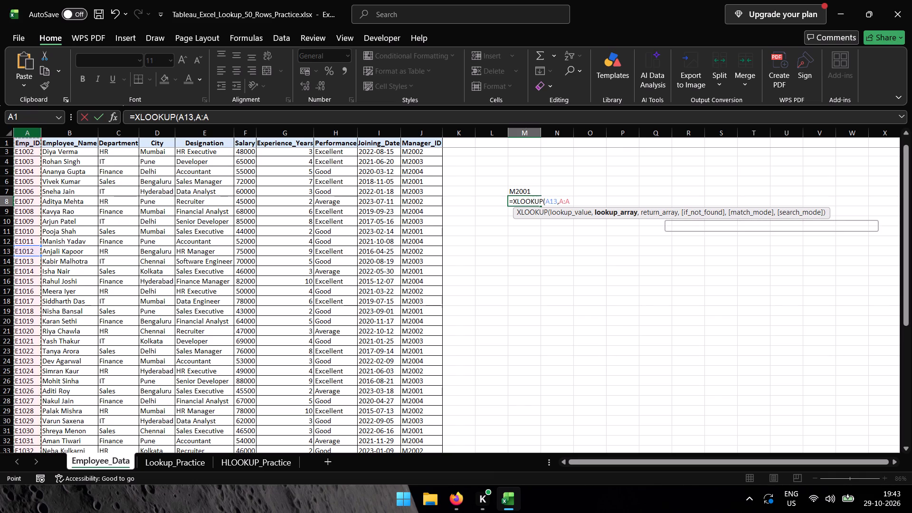
key("comma")
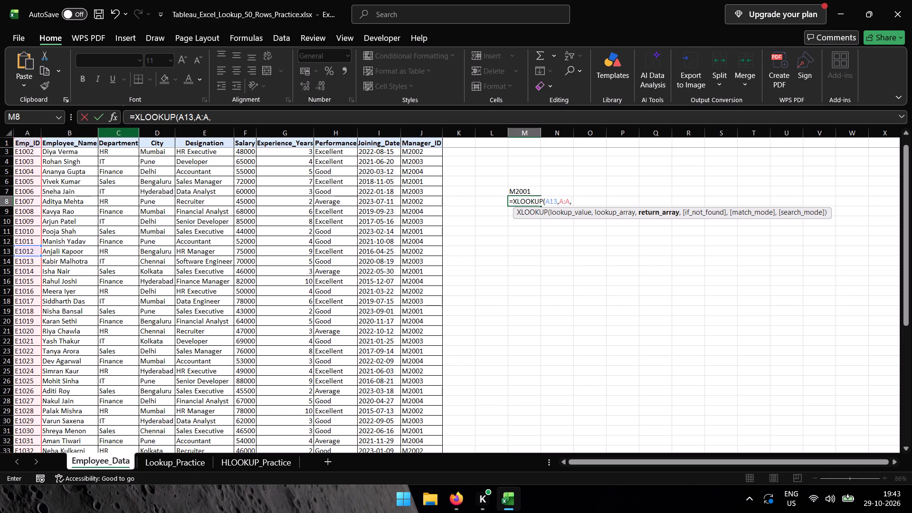
left_click(217, 136)
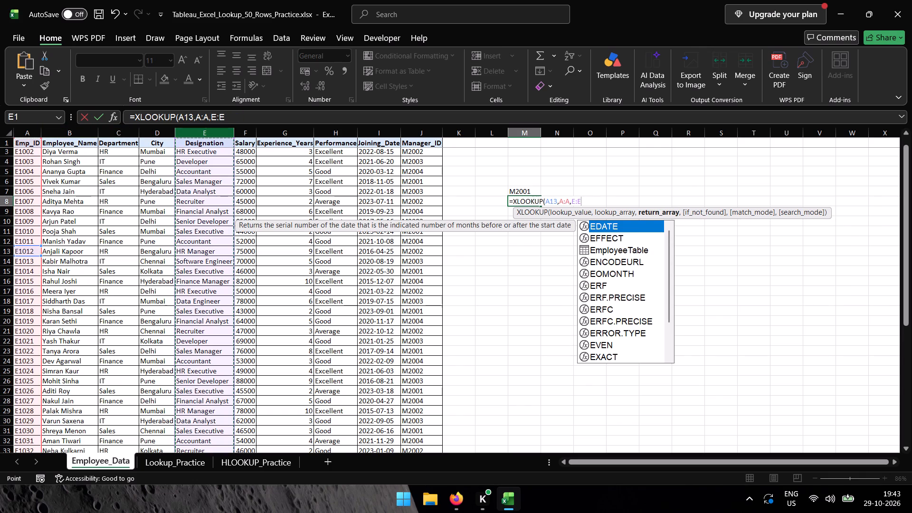
key("shift+parenright")
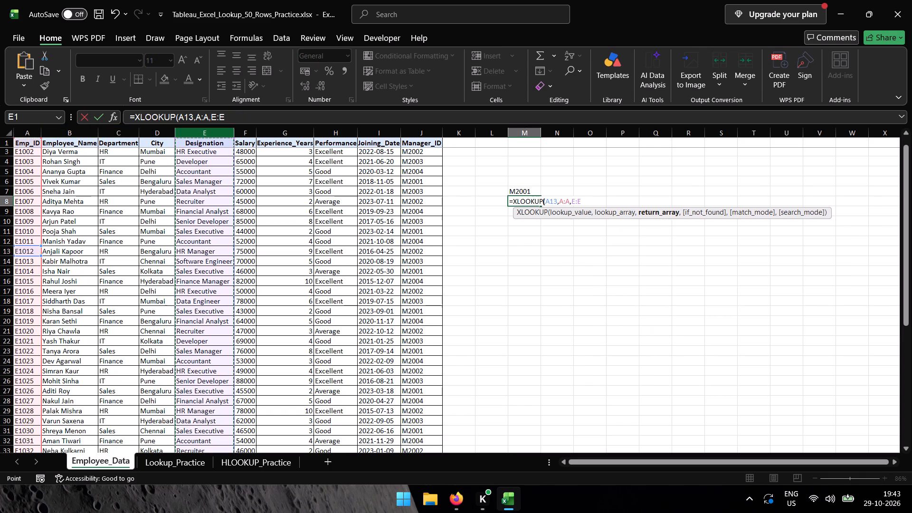
key("Return")
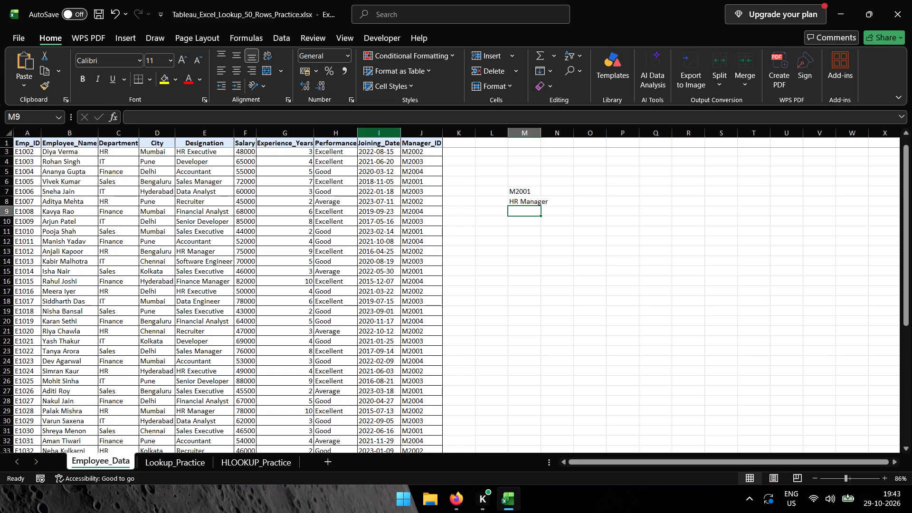
left_click(532, 193)
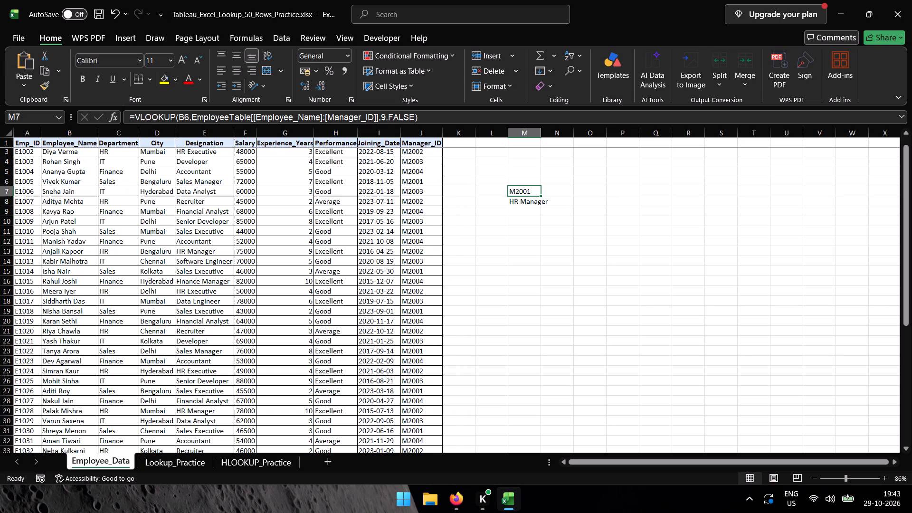
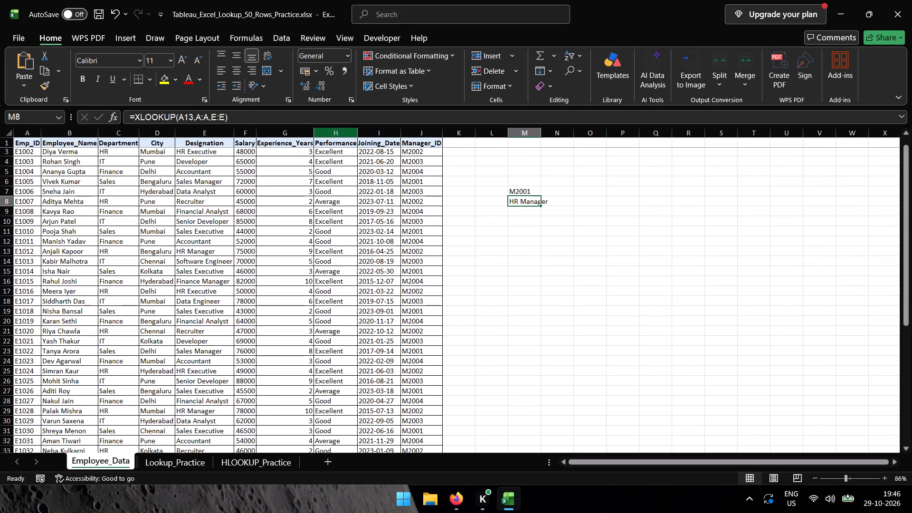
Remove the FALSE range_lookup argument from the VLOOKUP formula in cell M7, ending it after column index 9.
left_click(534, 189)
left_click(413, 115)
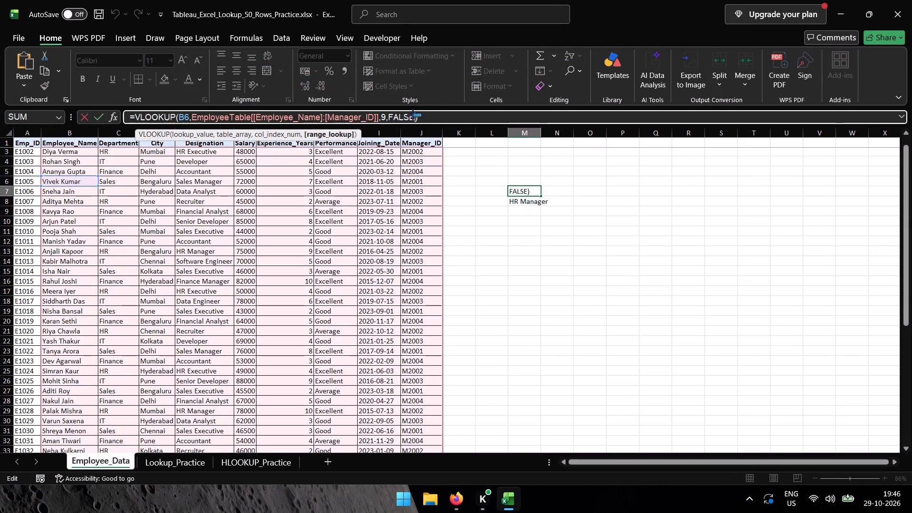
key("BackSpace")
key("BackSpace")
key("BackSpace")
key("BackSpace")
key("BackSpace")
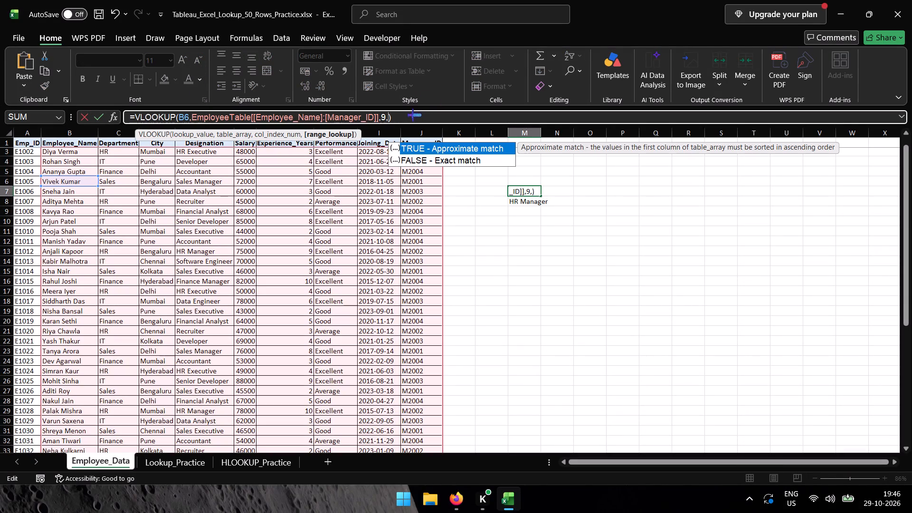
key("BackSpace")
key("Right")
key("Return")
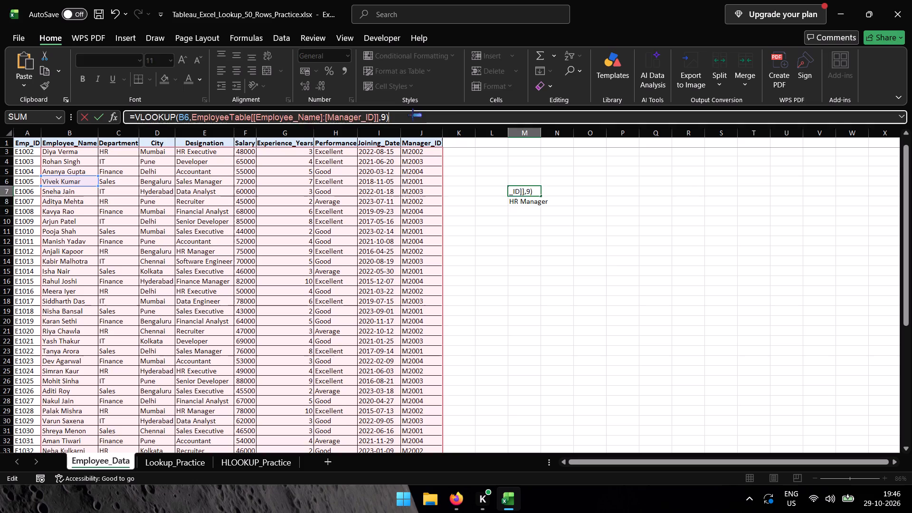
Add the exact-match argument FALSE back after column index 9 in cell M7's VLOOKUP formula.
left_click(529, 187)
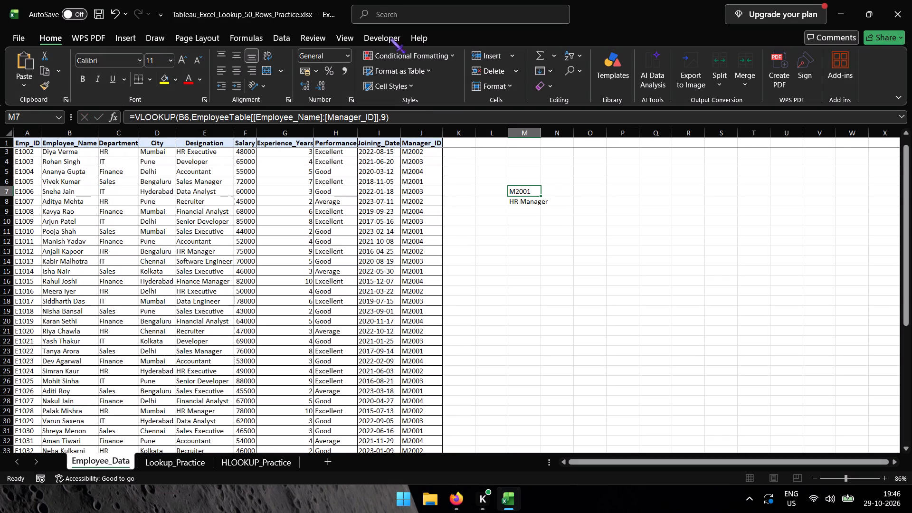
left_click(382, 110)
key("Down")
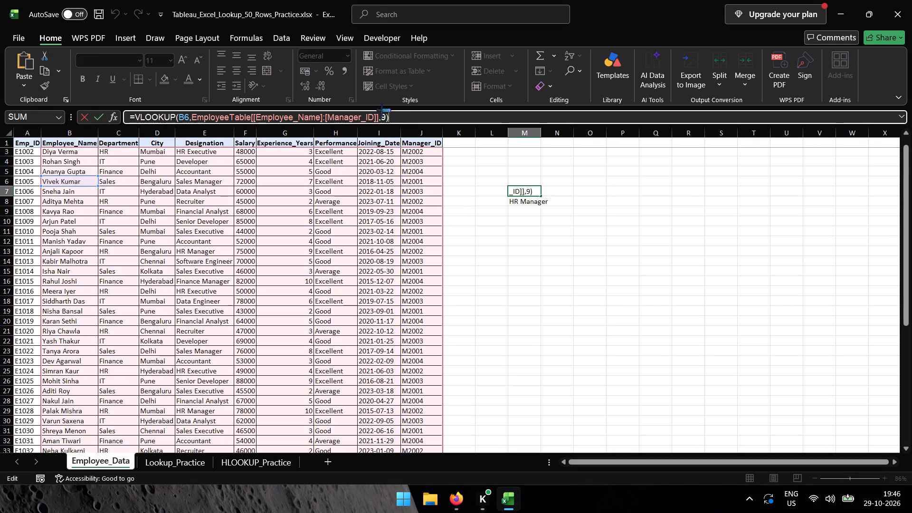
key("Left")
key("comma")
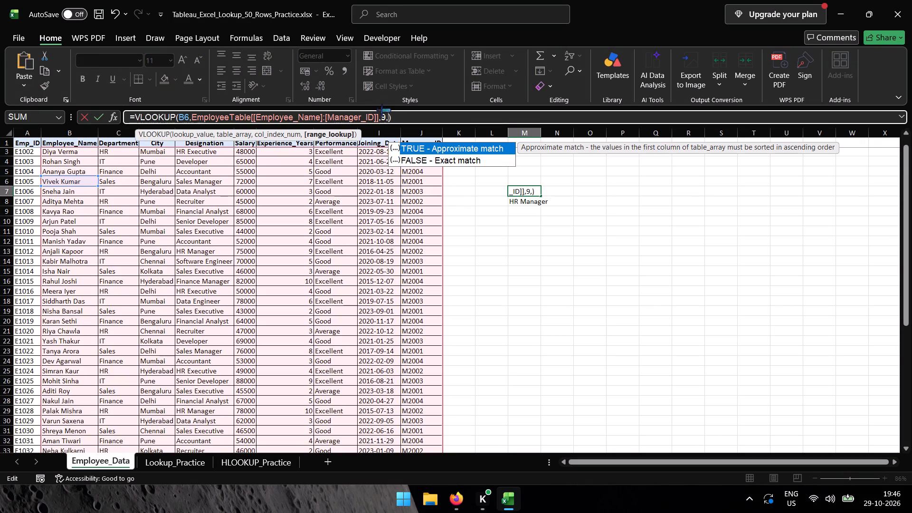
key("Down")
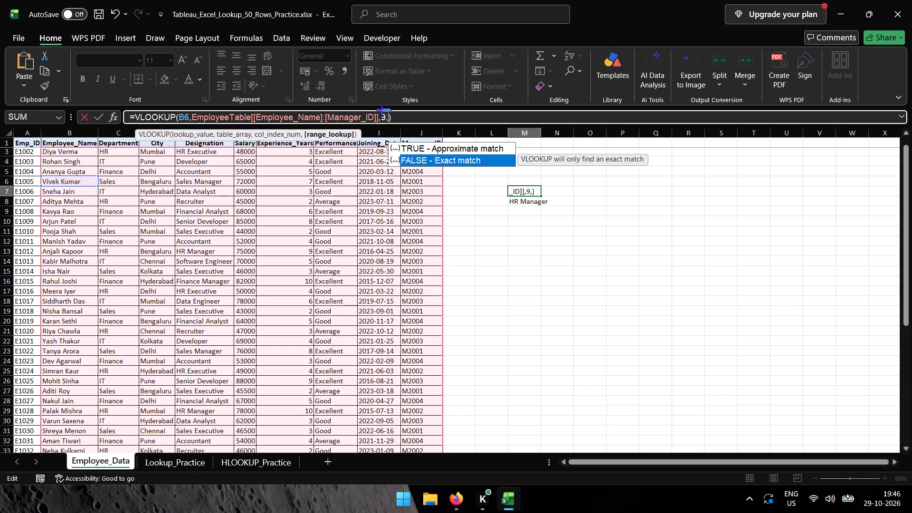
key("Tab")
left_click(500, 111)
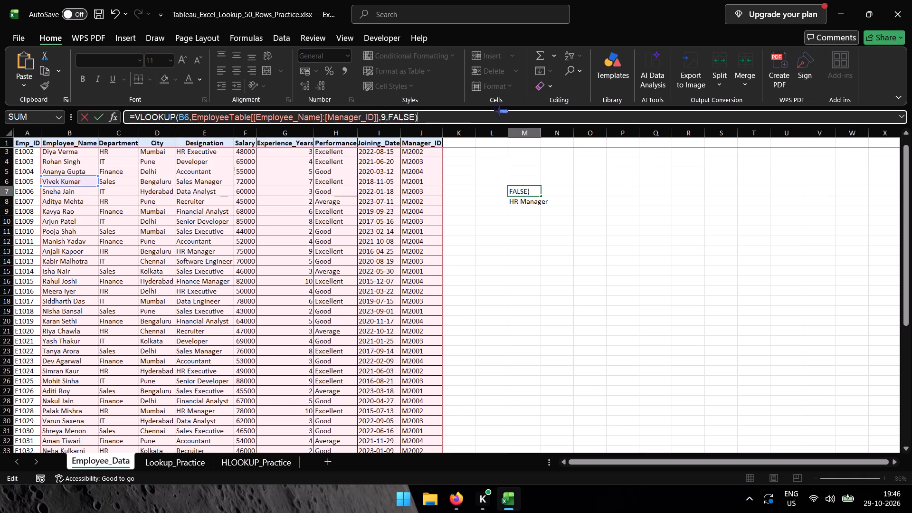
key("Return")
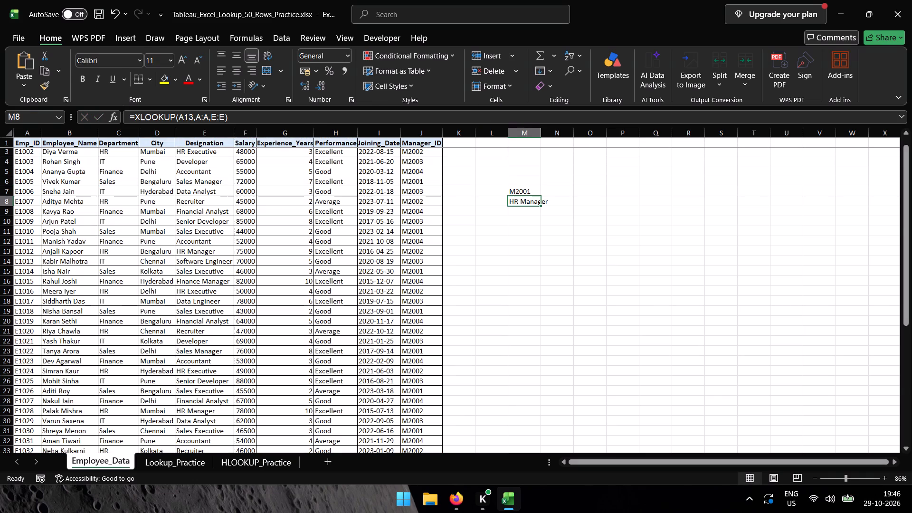
AutoFit the width of column M to its contents.
left_click(579, 272)
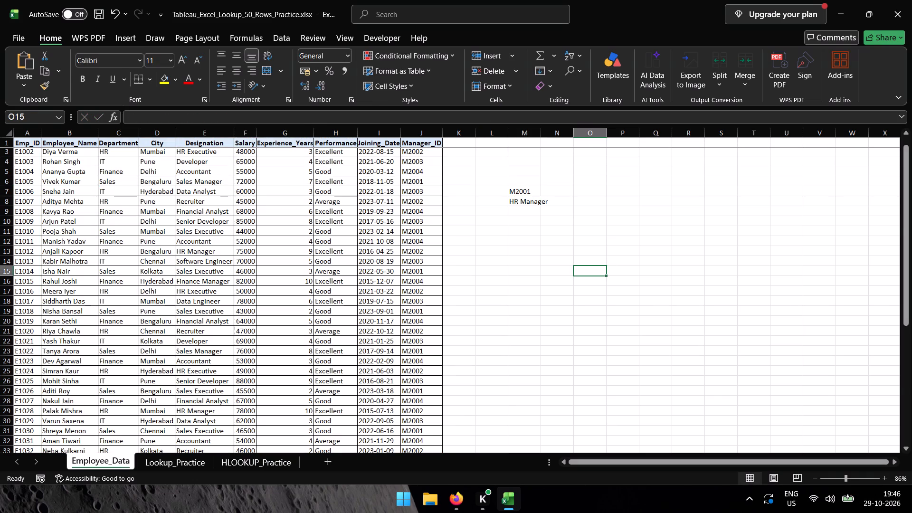
double_click(541, 132)
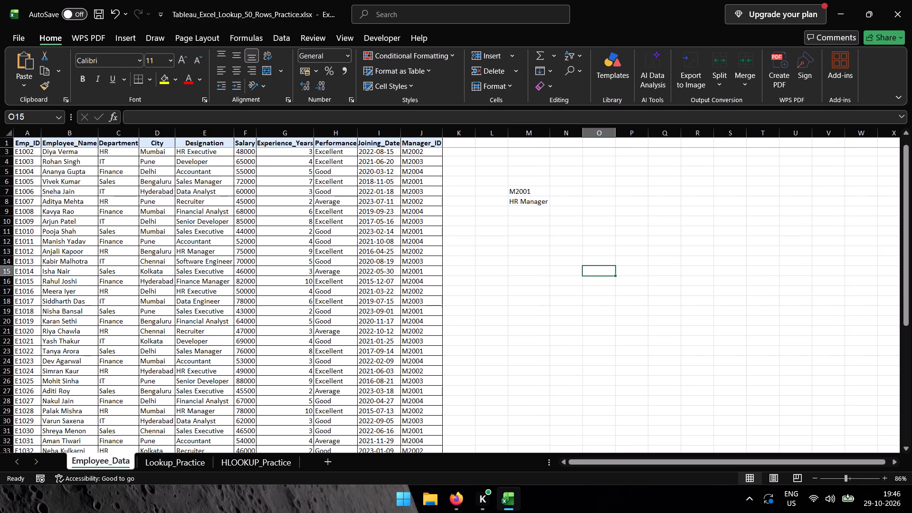
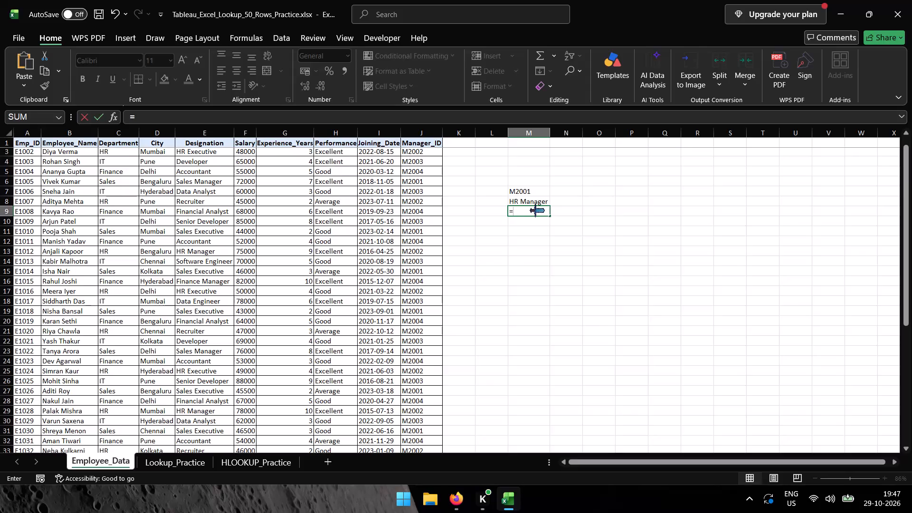
Start a VLOOKUP formula in cell M9 with employee ID cell A29 as the lookup value.
type("look")
key("Tab")
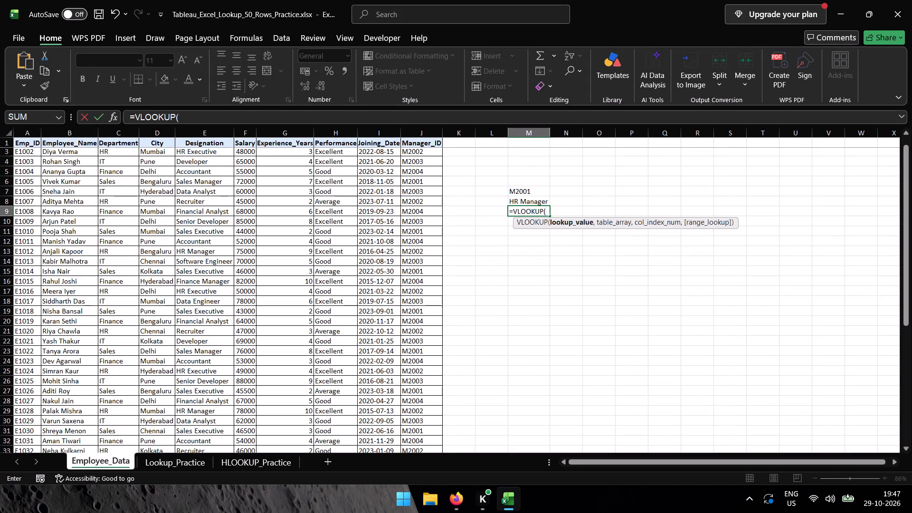
scroll(19, 172, "up", 4)
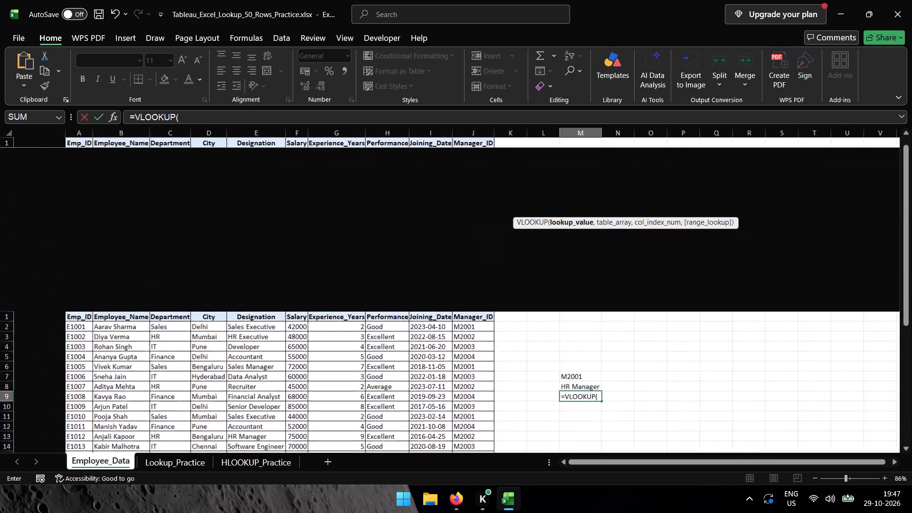
scroll(19, 172, "down", 6)
scroll(19, 172, "up", 1)
scroll(19, 172, "down", 2)
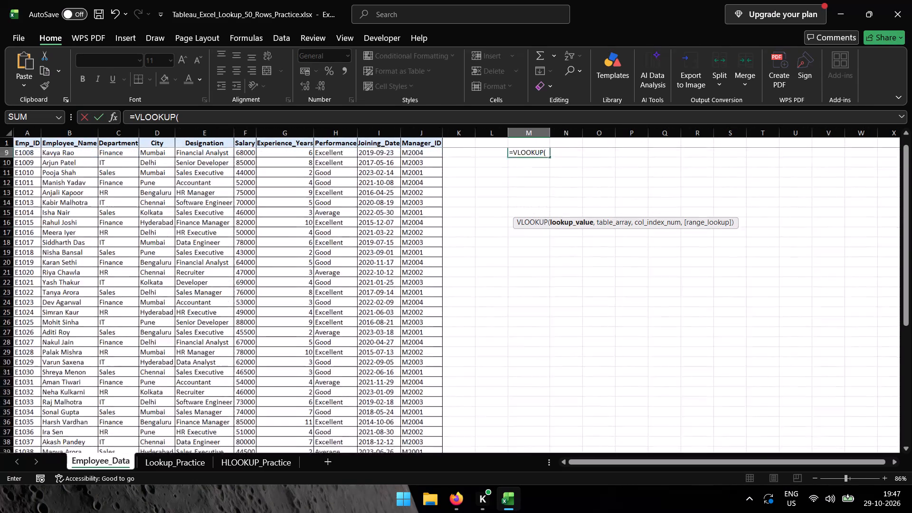
scroll(19, 172, "down", 2)
scroll(19, 172, "up", 2)
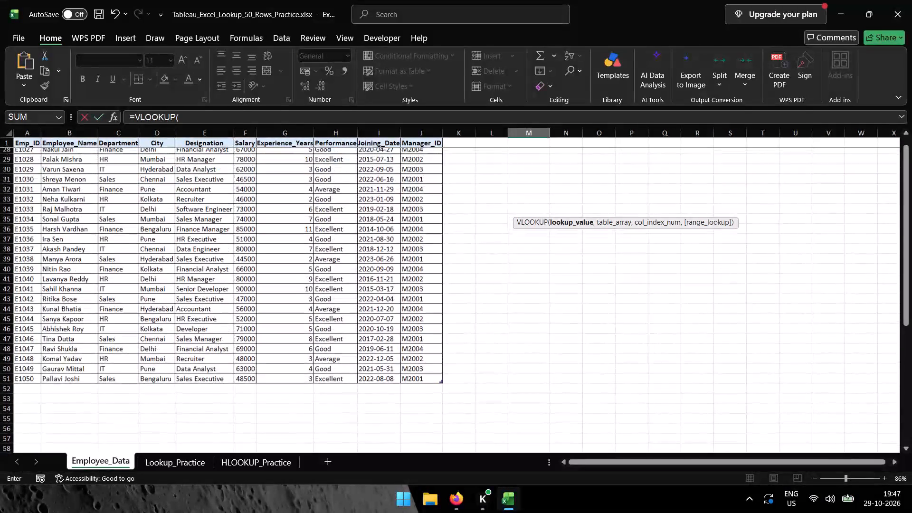
scroll(19, 172, "up", 1)
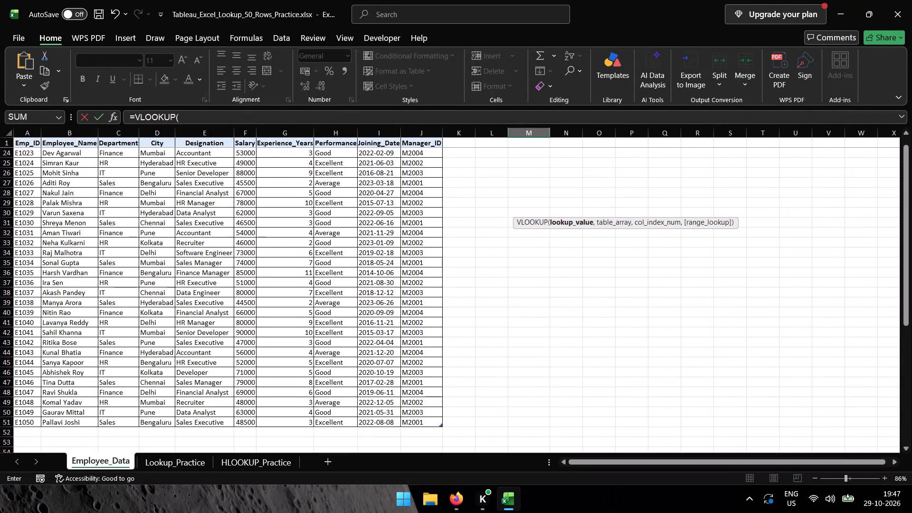
left_click(31, 204)
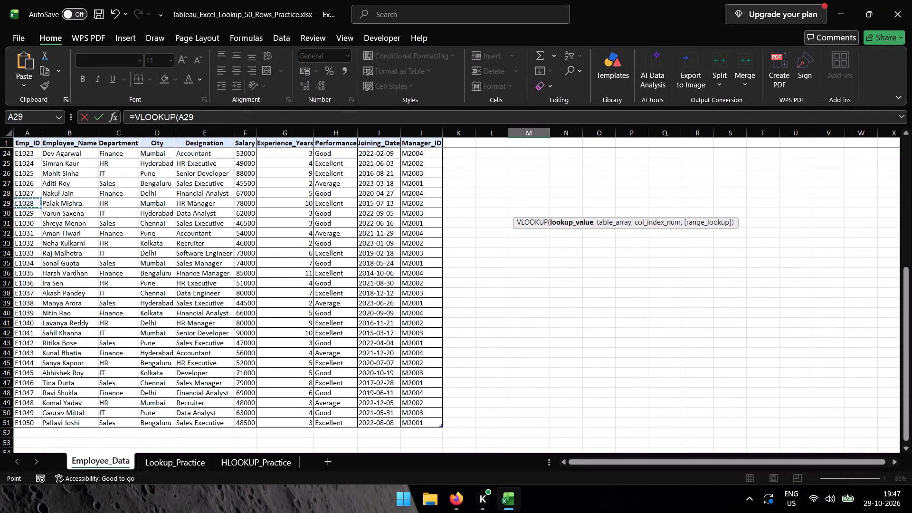
key("comma")
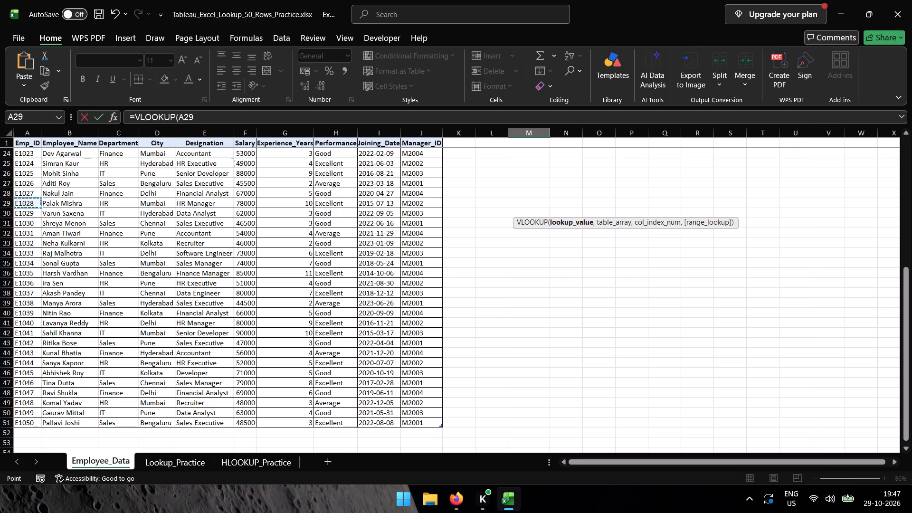
Complete M9's VLOOKUP with the table's Employee_Name to Manager_ID columns as table array, column index 3 and exact match FALSE.
scroll(50, 180, "up", 6)
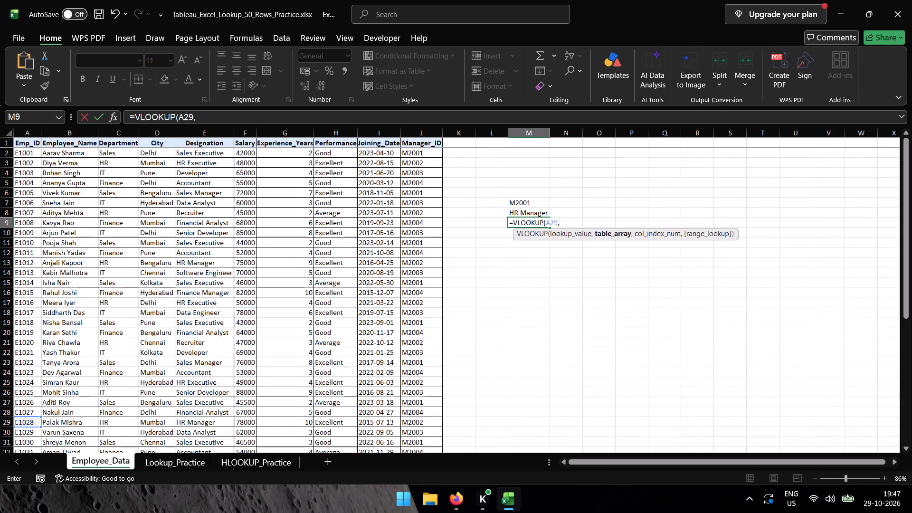
left_click(55, 154)
key("ctrl+shift+Right")
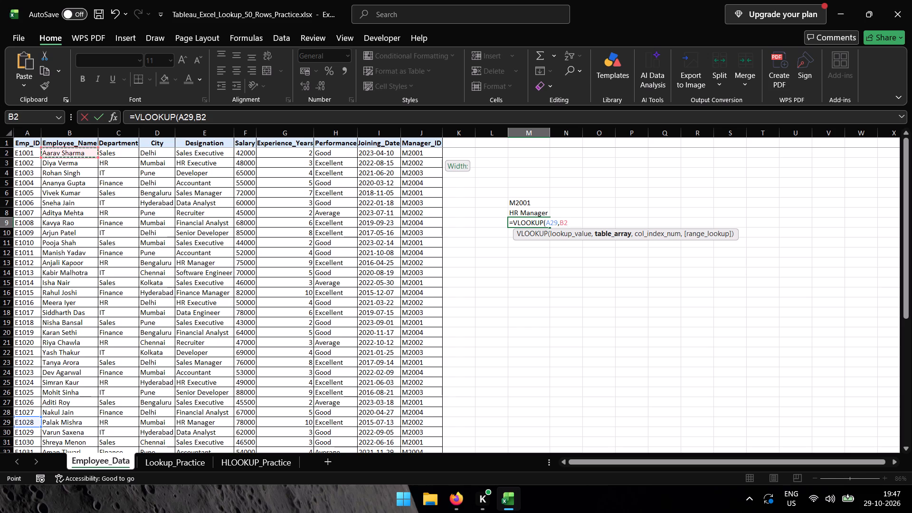
key("ctrl+shift+Down")
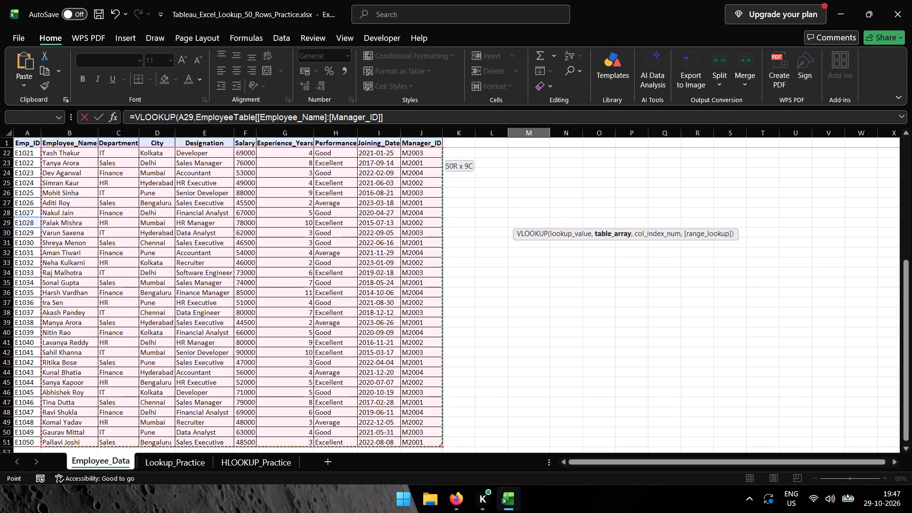
key("comma")
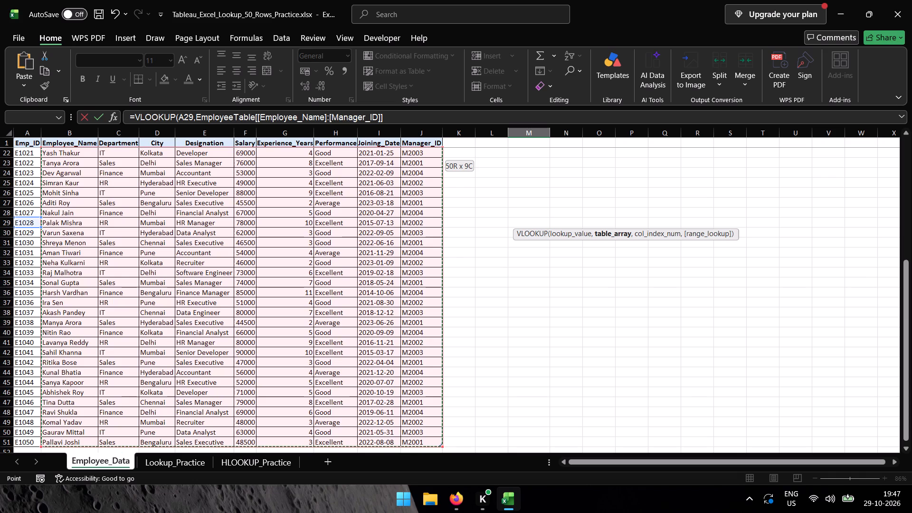
key("3")
key("comma")
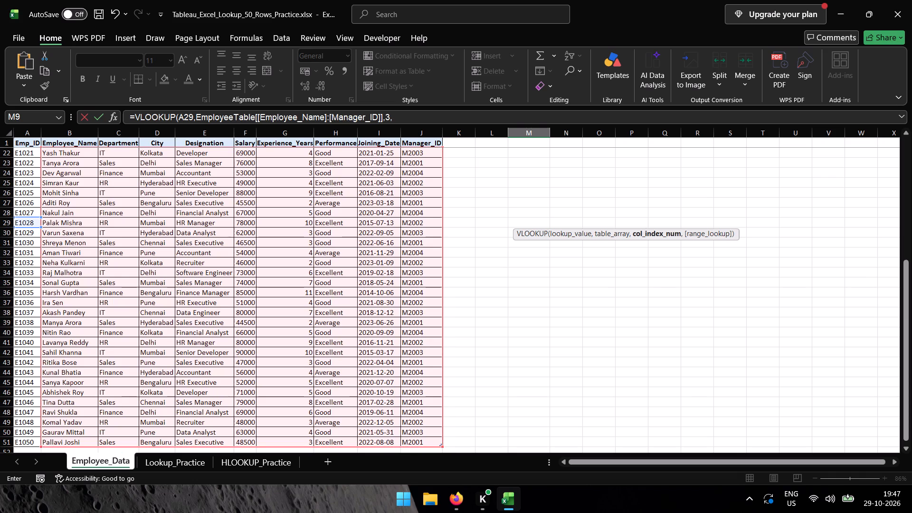
key("Down")
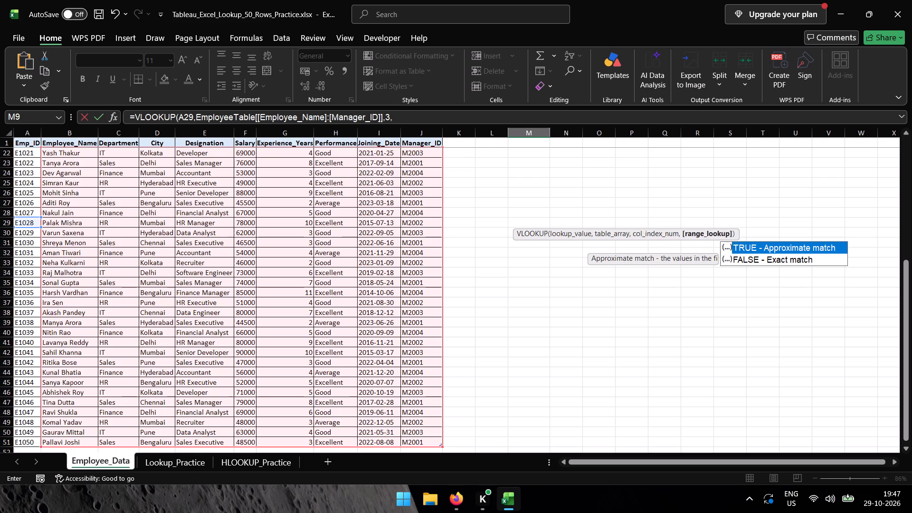
key("Tab")
key("shift+parenright")
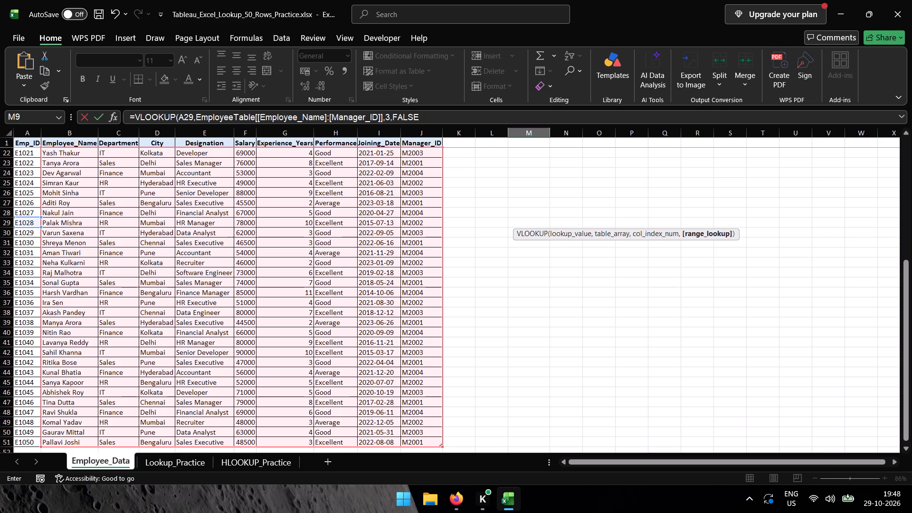
left_click(428, 114)
key("Return")
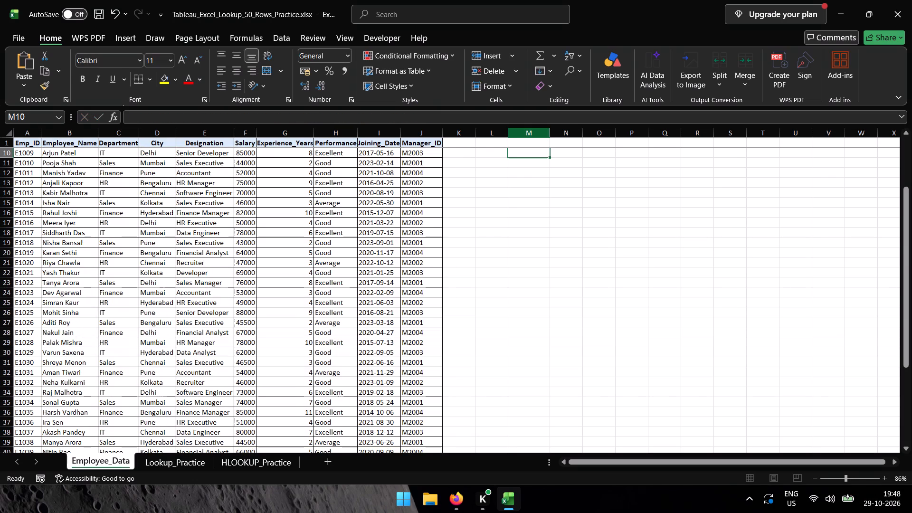
Change the column index in cell M9's VLOOKUP formula to 4.
scroll(548, 241, "up", 2)
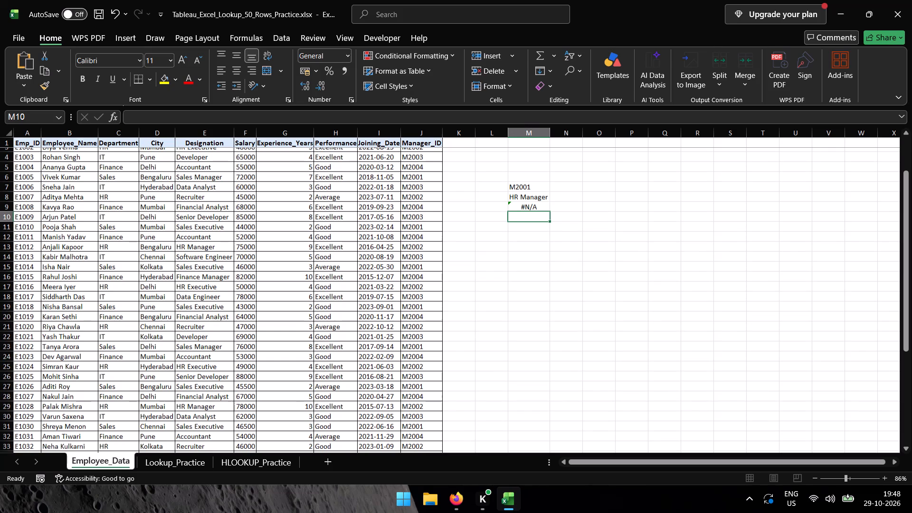
left_click(541, 207)
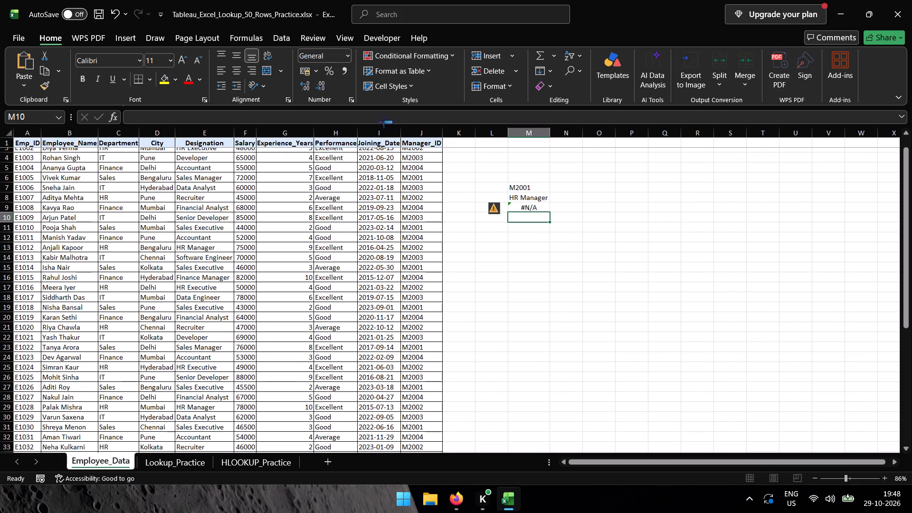
left_click(391, 118)
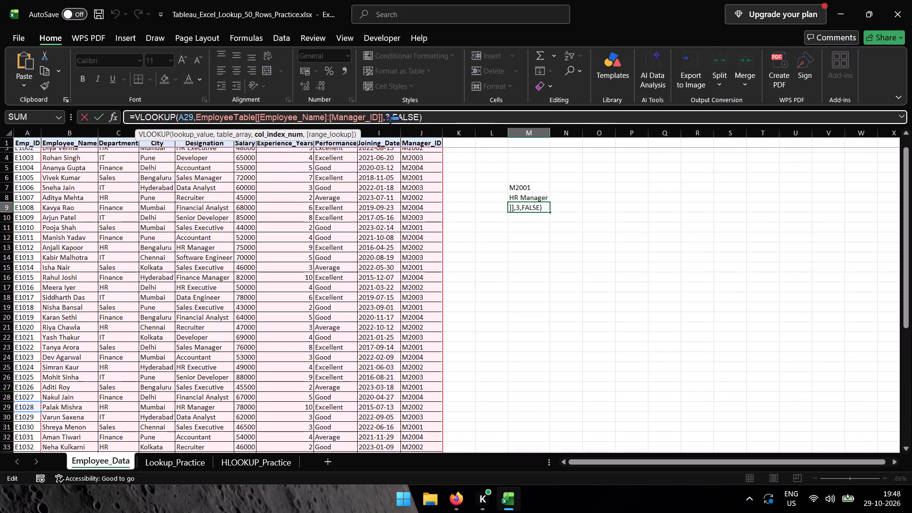
left_click(391, 118)
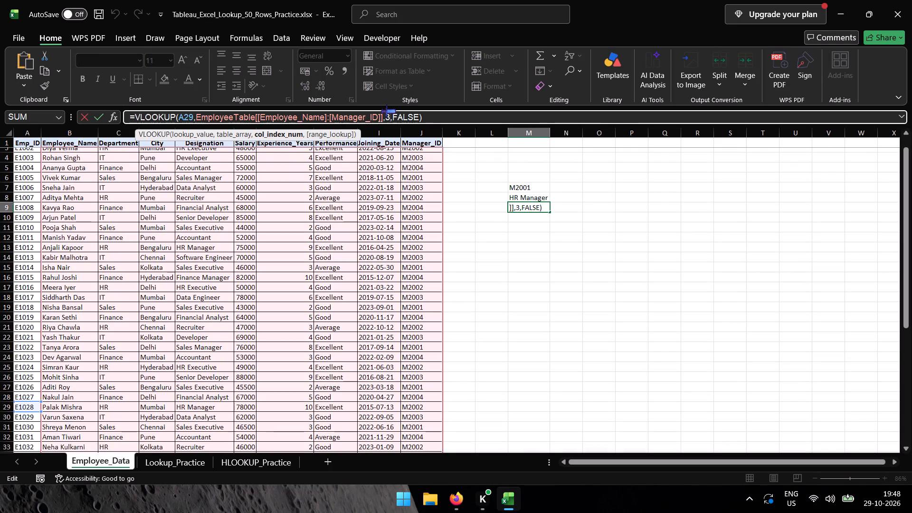
key("BackSpace")
key("4")
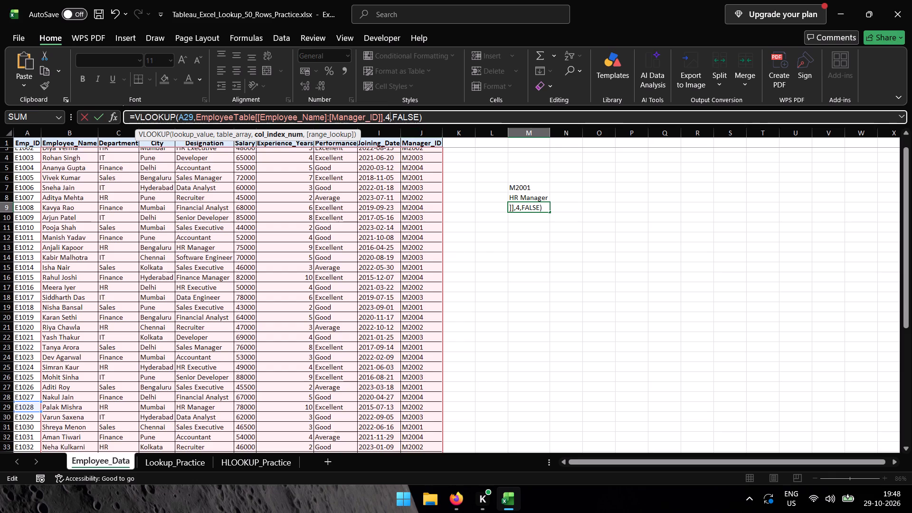
key("Right")
key("Right")
key("Right")
key("Right")
key("Right")
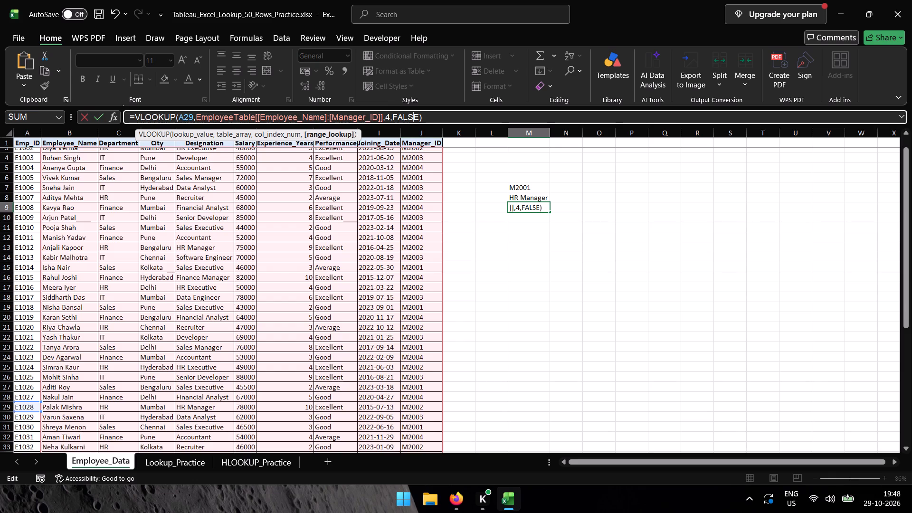
key("Right")
key("Right")
key("Return")
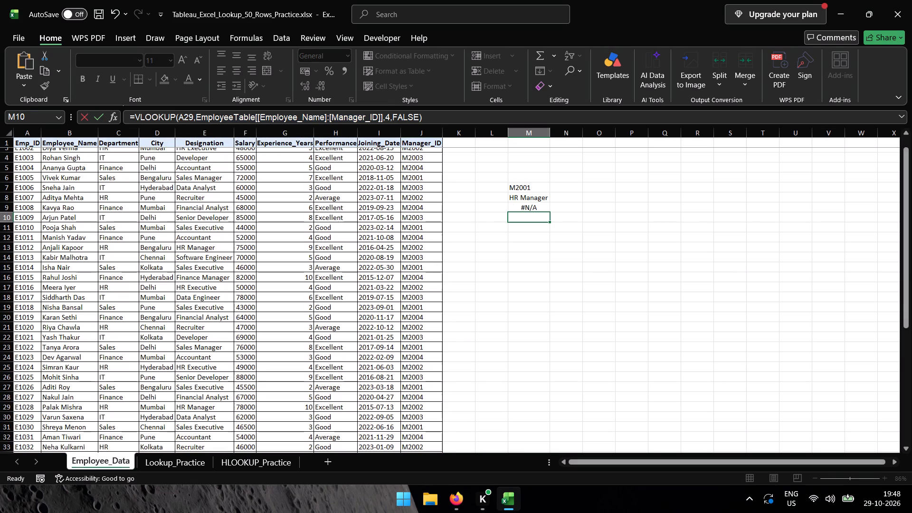
left_click(525, 210)
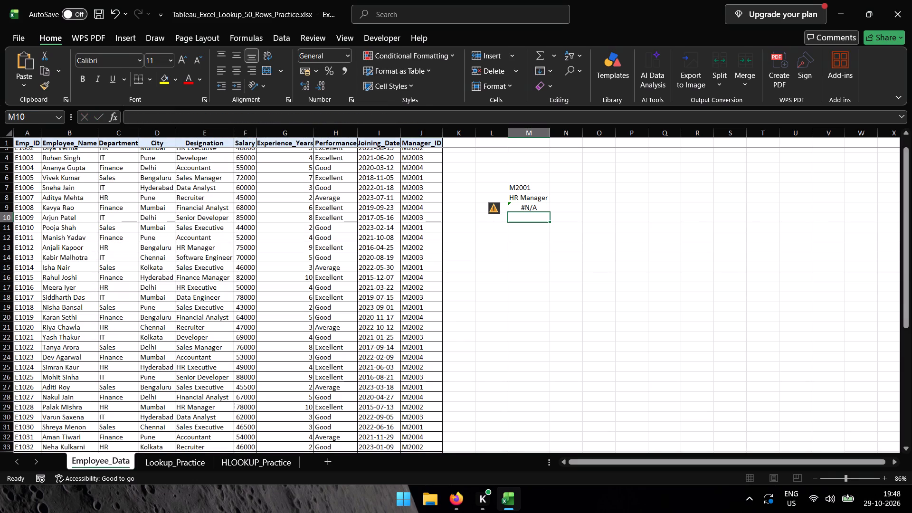
Start an XLOOKUP formula in cell M11 with employee ID cell A16 as the lookup value.
left_click(520, 231)
key("equal")
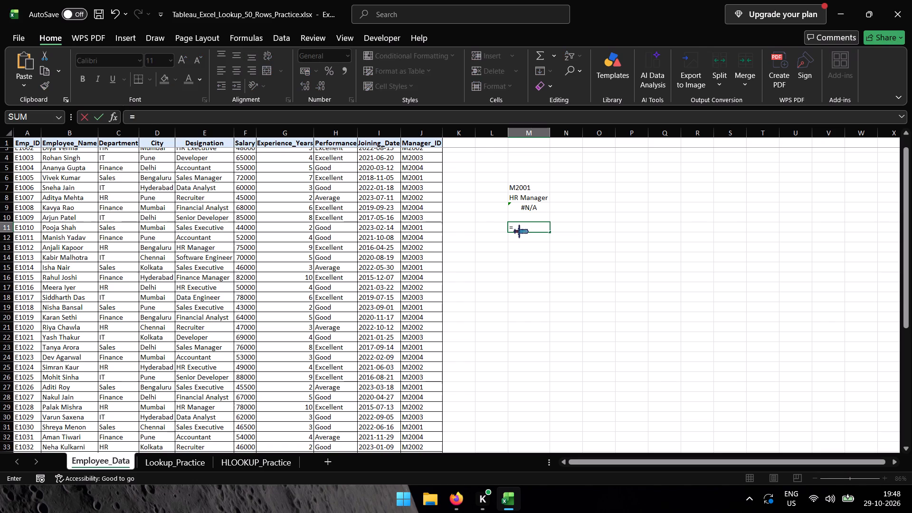
type("xloo")
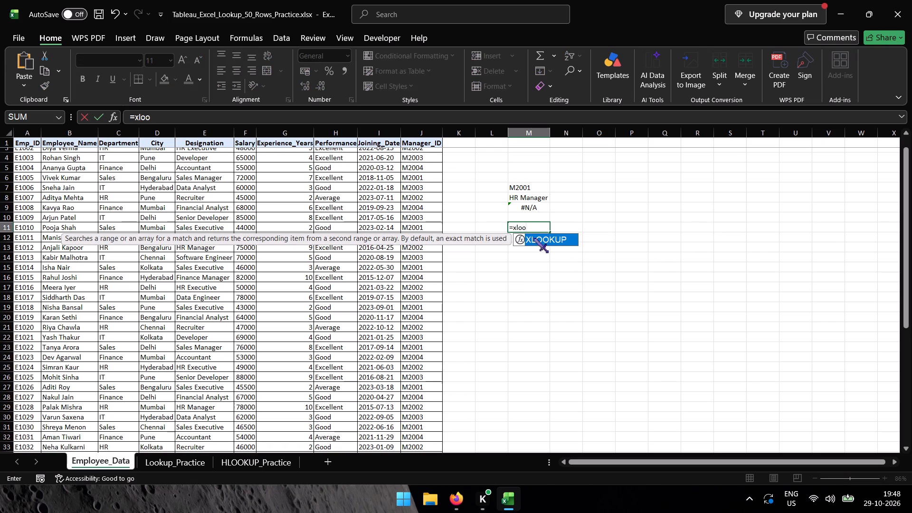
left_click(551, 237)
left_click(548, 241)
key("Tab")
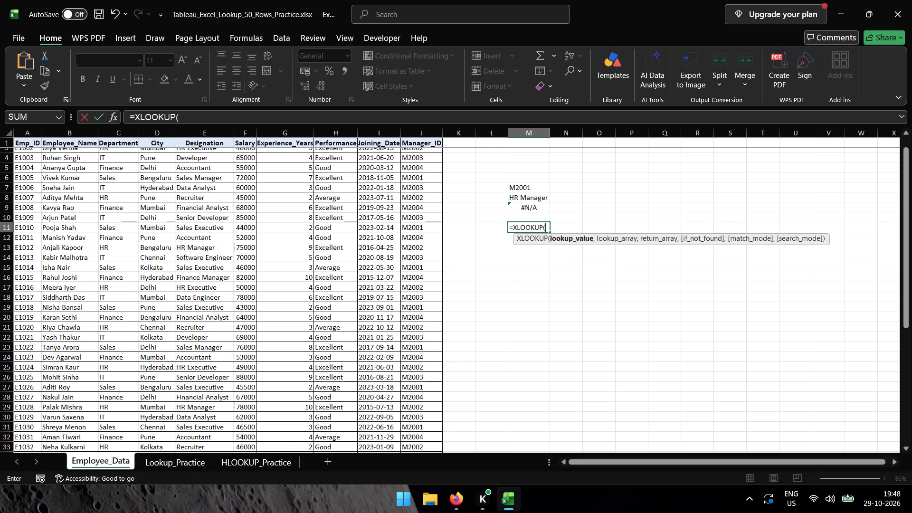
scroll(259, 333, "down", 4)
scroll(259, 333, "up", 2)
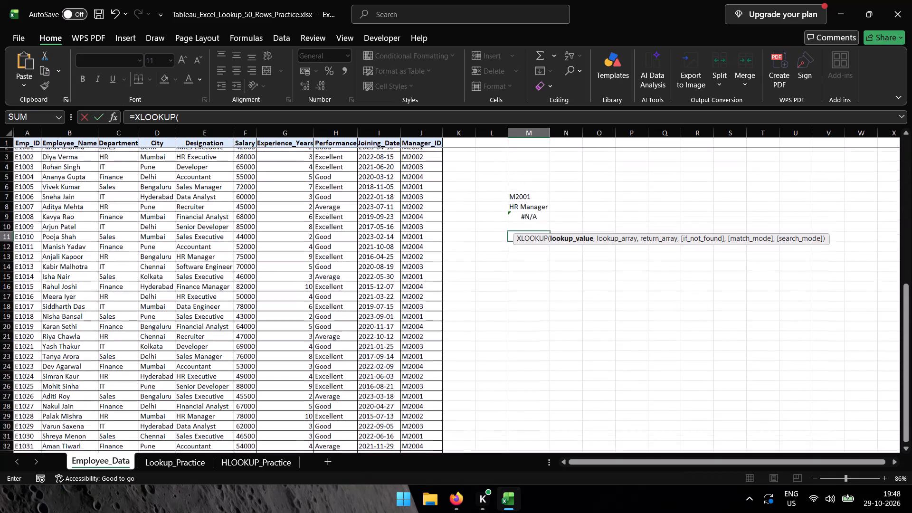
scroll(259, 333, "up", 1)
left_click(31, 292)
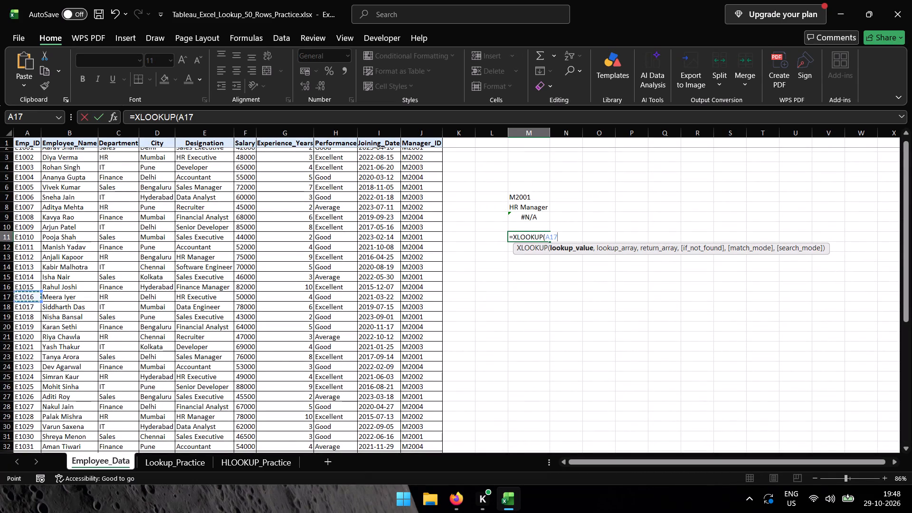
left_click(32, 289)
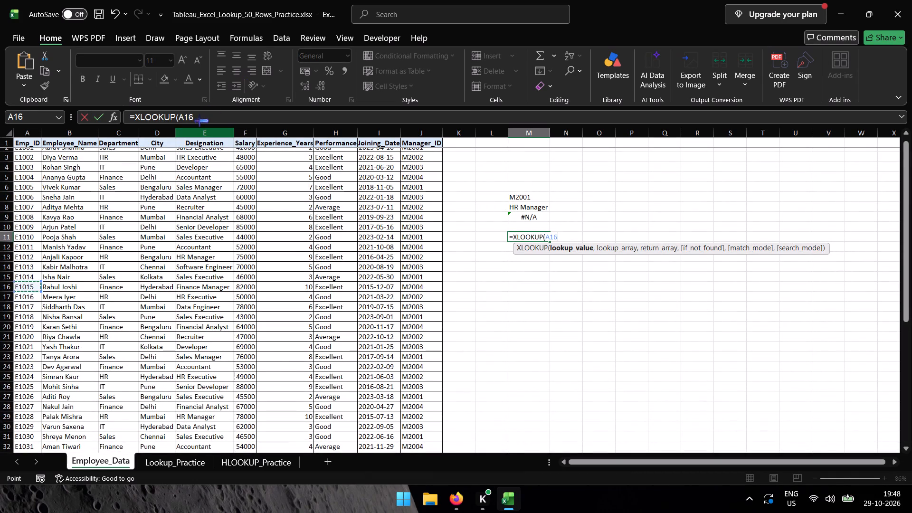
left_click(201, 120)
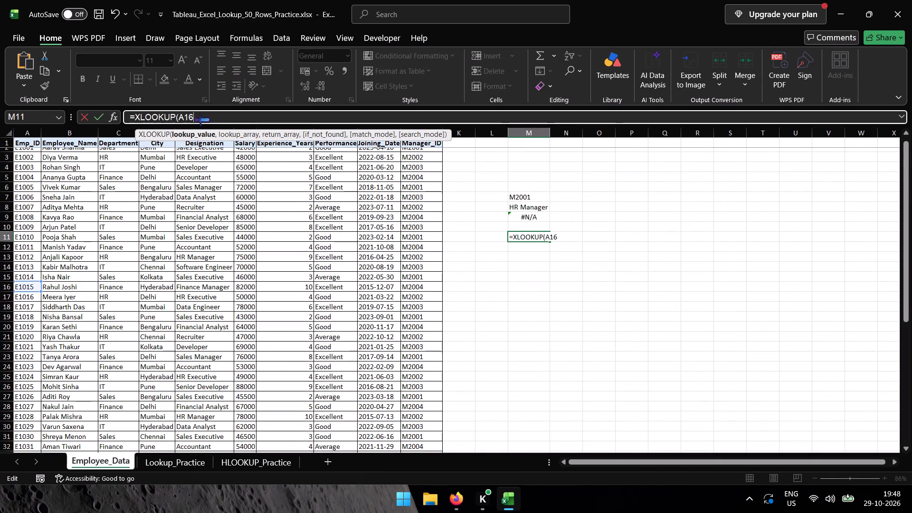
key("comma")
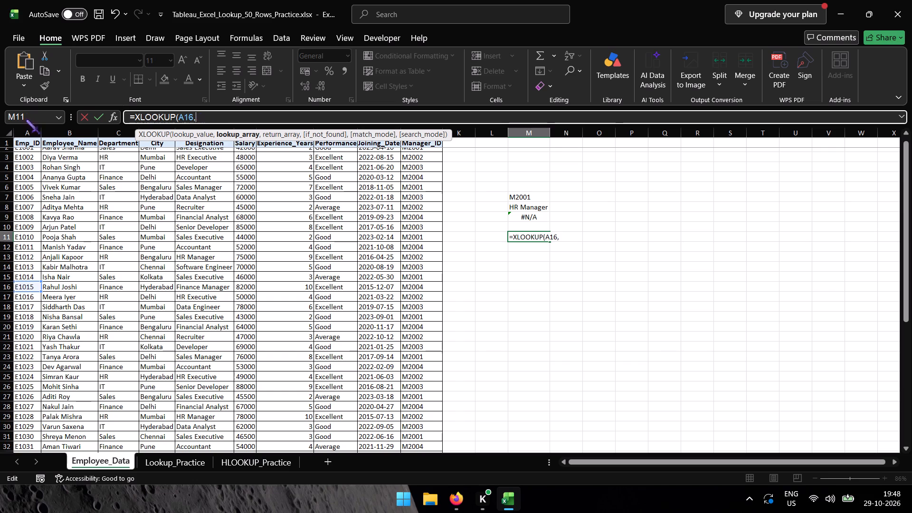
Complete M11's XLOOKUP with column A:A as the lookup array and the Joining_Date column I:I as the return array.
left_click(29, 135)
key("comma")
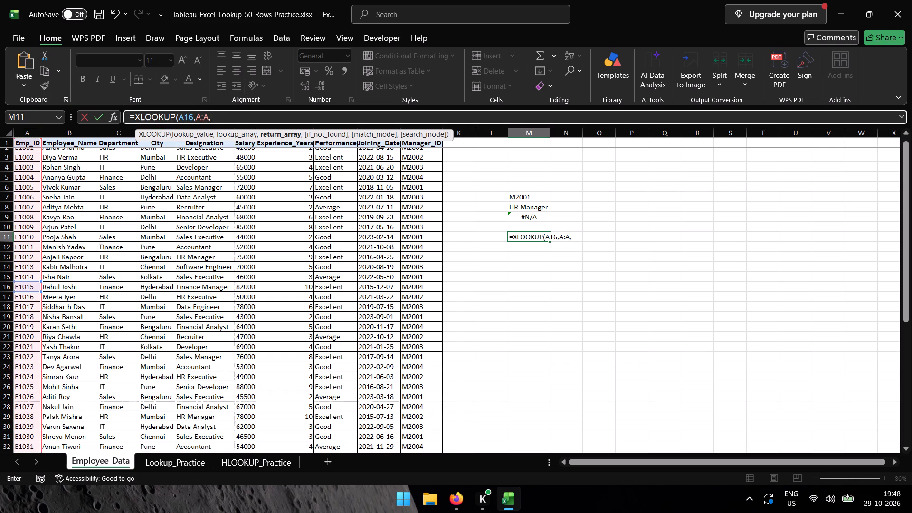
left_click(382, 128)
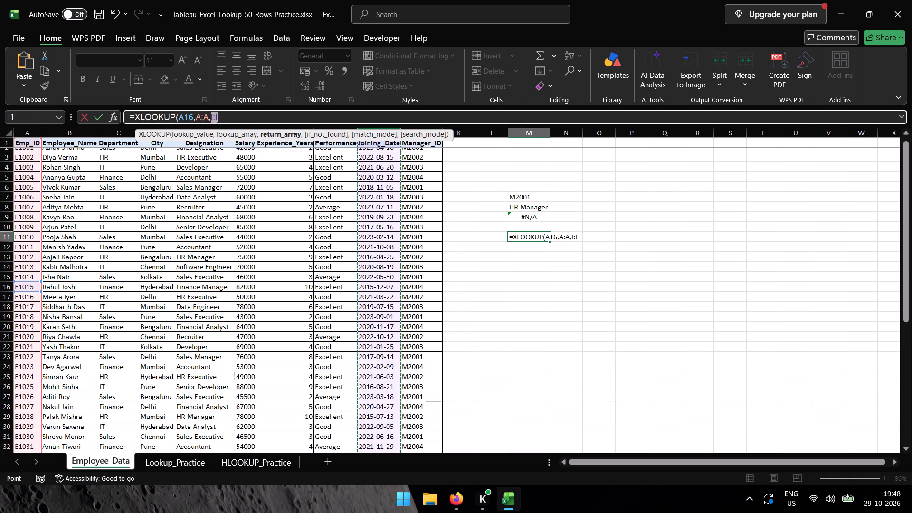
key("shift+parenright")
key("Return")
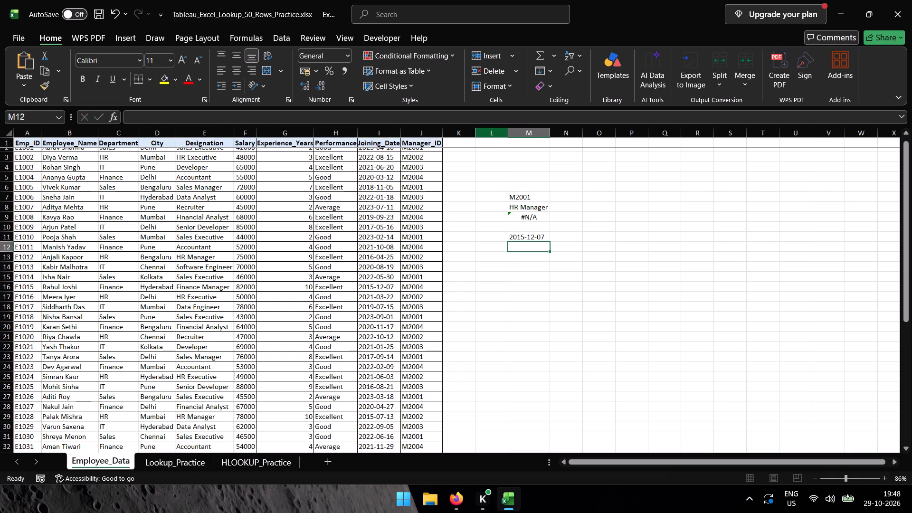
Remove the Employee_Name to Manager_ID table array argument from cell M9's VLOOKUP formula, keeping the remaining arguments.
left_click(524, 220)
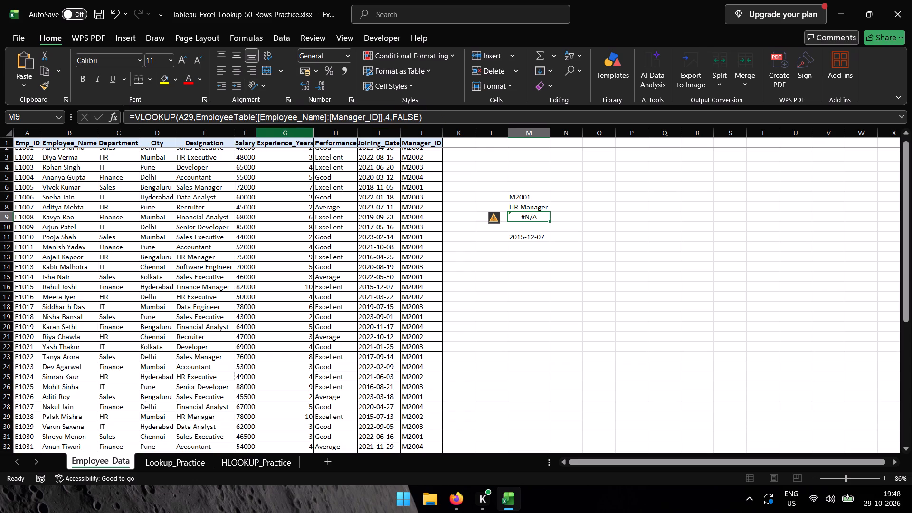
left_click(323, 115)
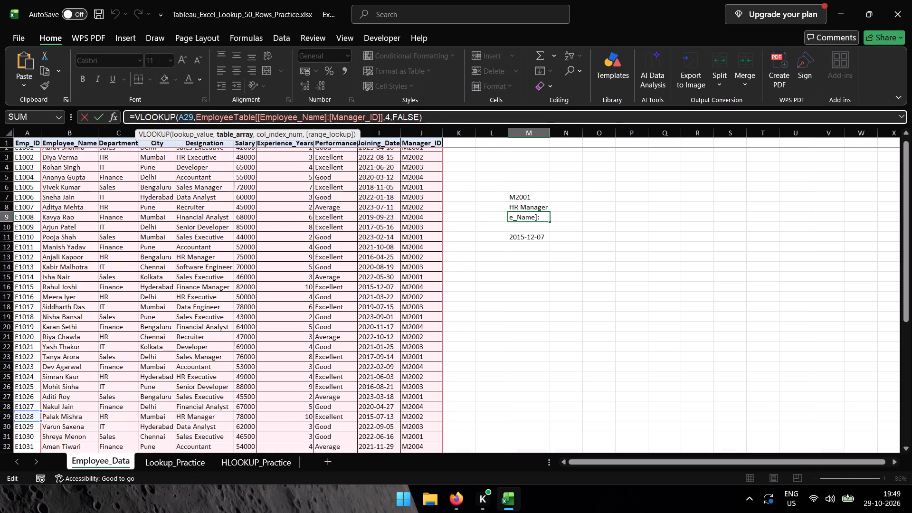
left_click(382, 115)
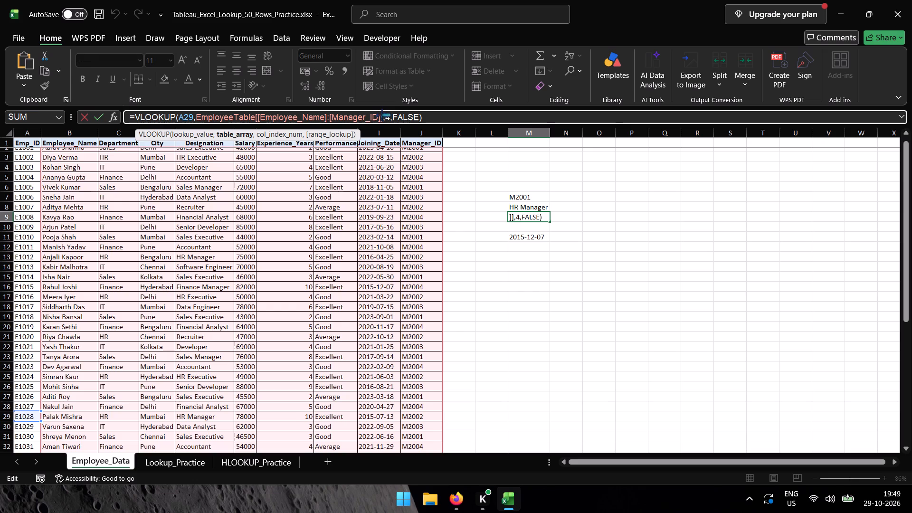
key("Left")
key("BackSpace")
key("BackSpace")
key("BackSpace")
key("BackSpace")
key("BackSpace")
key("BackSpace")
key("BackSpace")
key("BackSpace")
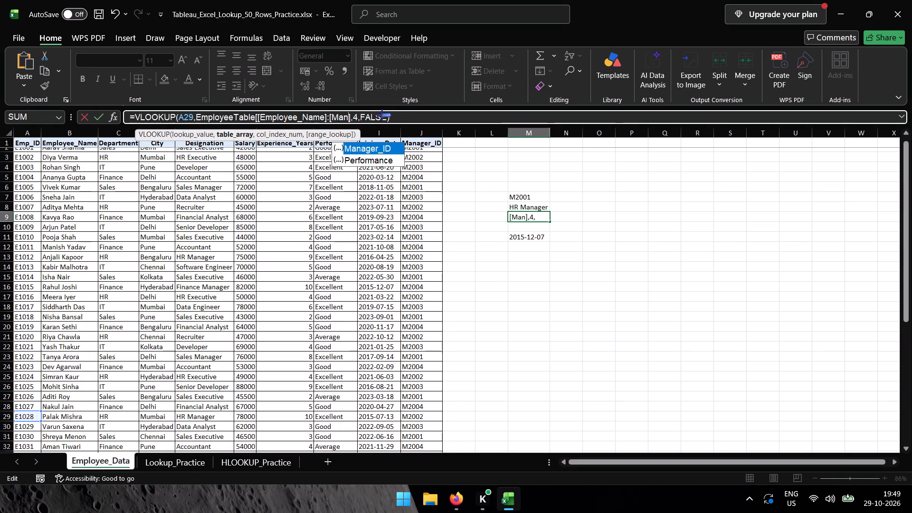
key("BackSpace")
key("BackSpace")
key("BackSpace")
key("BackSpace")
key("BackSpace")
key("BackSpace")
key("BackSpace")
key("BackSpace")
key("BackSpace")
key("BackSpace")
key("BackSpace")
key("BackSpace")
key("BackSpace")
key("BackSpace")
key("BackSpace")
key("BackSpace")
key("BackSpace")
key("BackSpace")
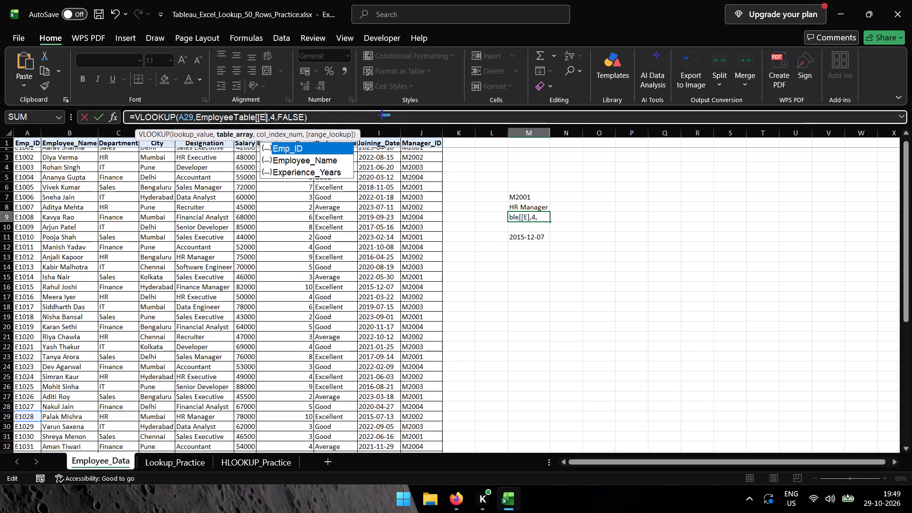
key("BackSpace")
key("BackSpace")
key("BackSpace")
key("BackSpace")
key("BackSpace")
key("BackSpace")
key("BackSpace")
key("BackSpace")
key("BackSpace")
key("BackSpace")
key("BackSpace")
key("BackSpace")
key("BackSpace")
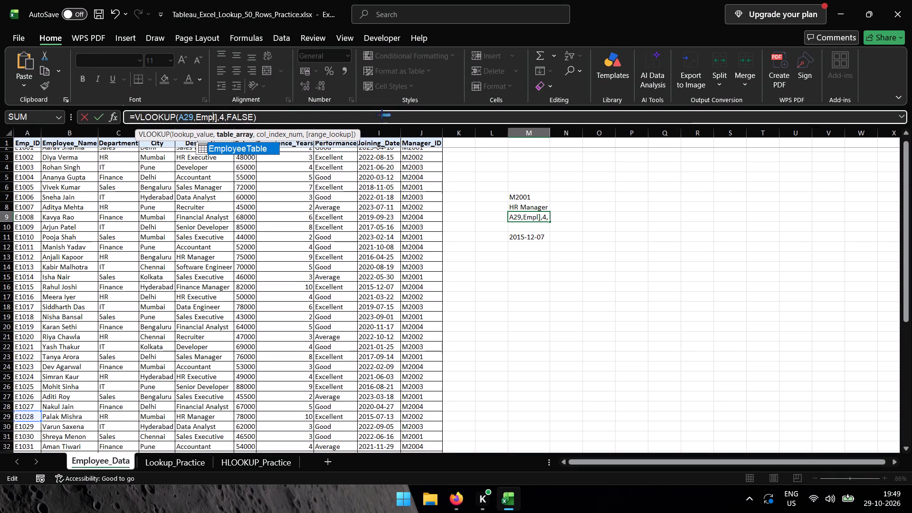
key("BackSpace")
key("BackSpace")
key("BackSpace")
key("0")
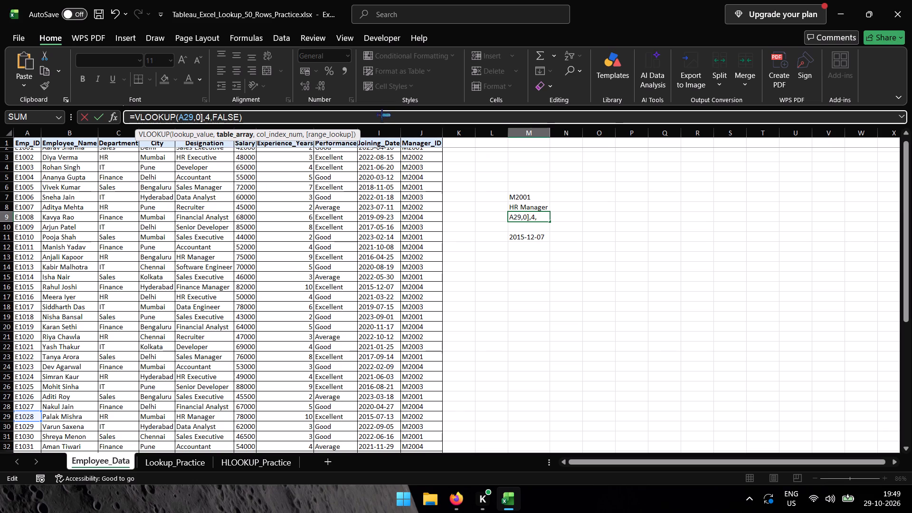
key("Right")
key("backslash")
key("BackSpace")
key("BackSpace")
key("BackSpace")
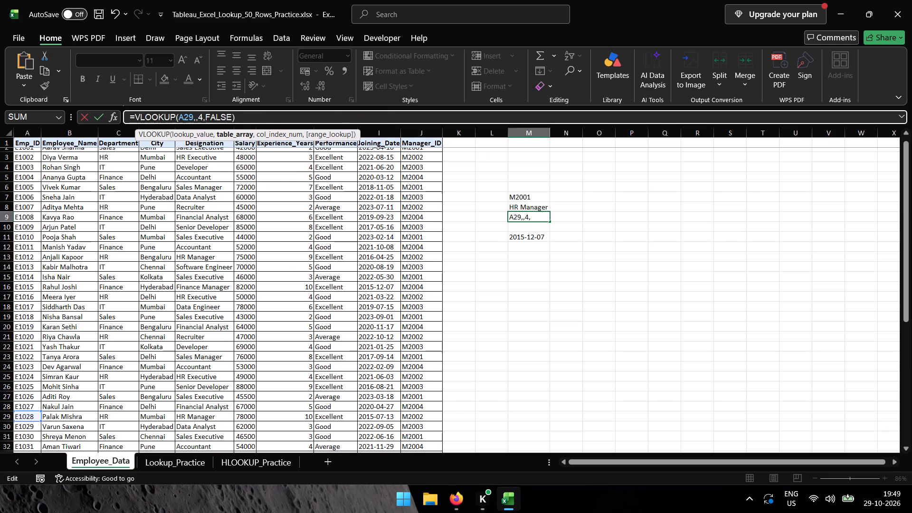
Set the table array of M9's VLOOKUP to the whole EmployeeTable, from Emp_ID cell A2 through the last Manager_ID row.
scroll(44, 184, "up", 3)
left_click(28, 165)
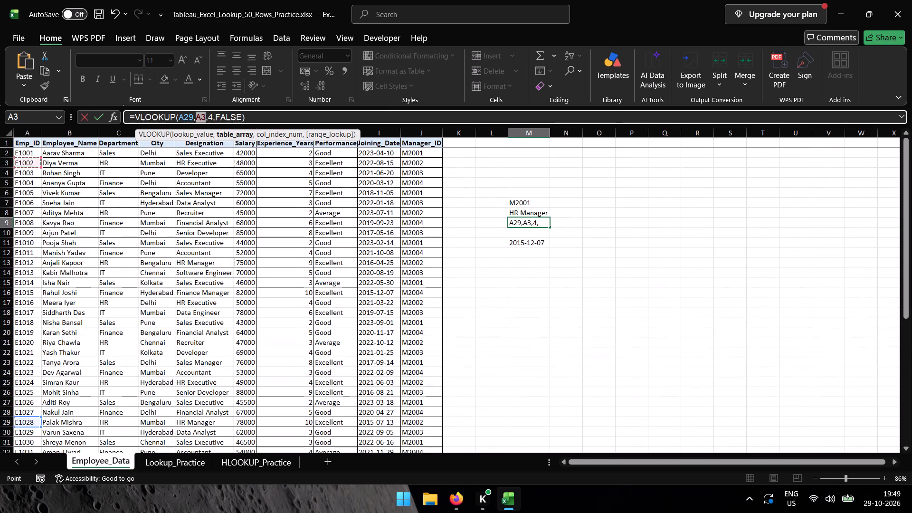
left_click(27, 153)
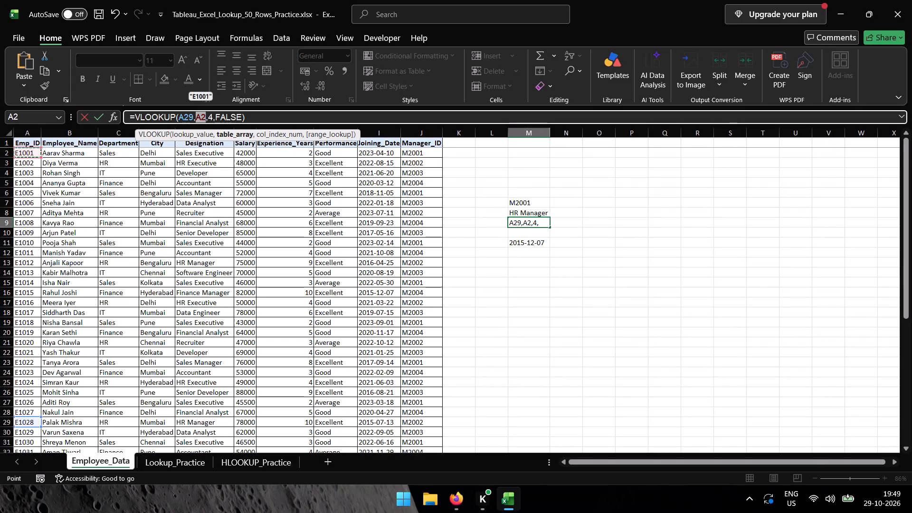
key("ctrl+shift+Right")
key("ctrl+shift+Down")
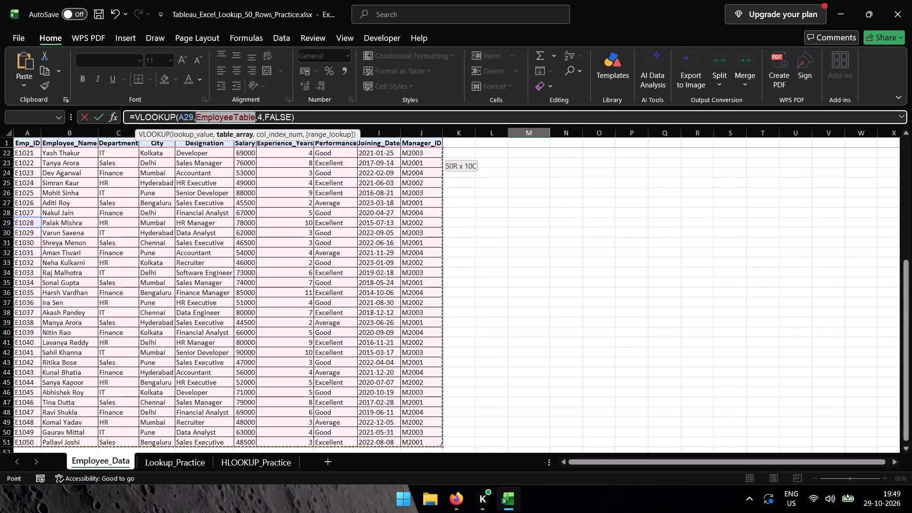
left_click(336, 114)
key("Return")
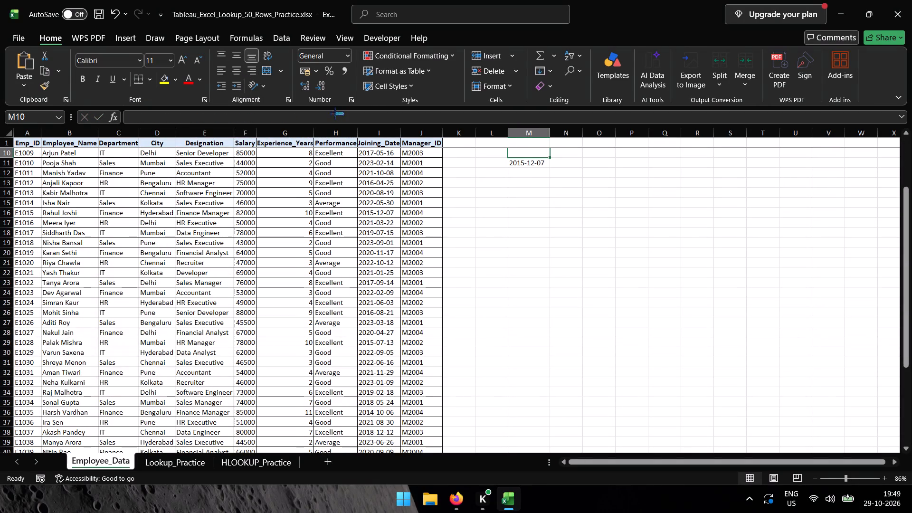
scroll(606, 240, "up", 2)
left_click(550, 228)
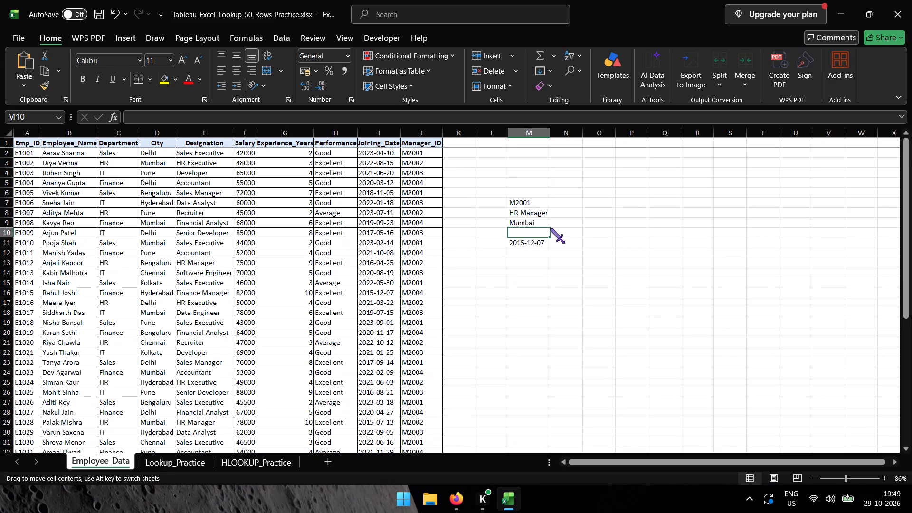
left_click(534, 224)
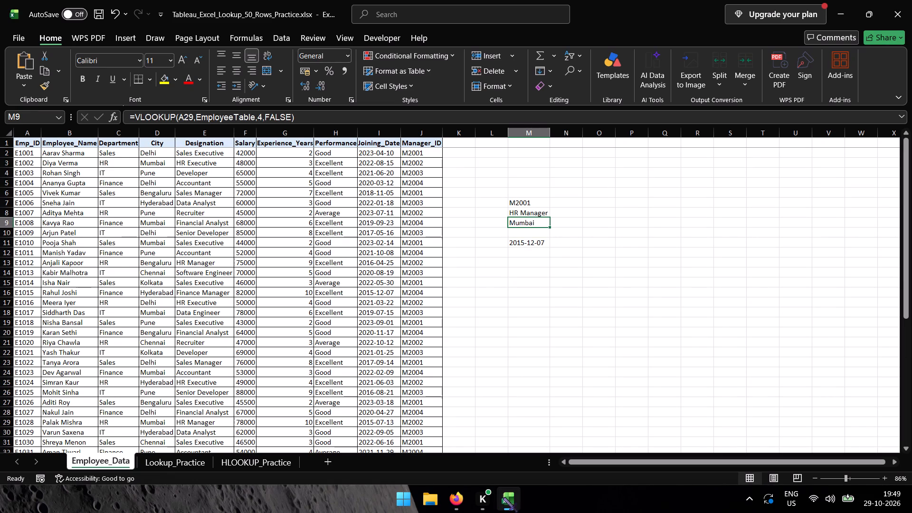
Switch to Firefox with the Google Classroom preview of Tableau_Excel_Lookup_50_Rows_Practice.xlsx.
left_click(448, 512)
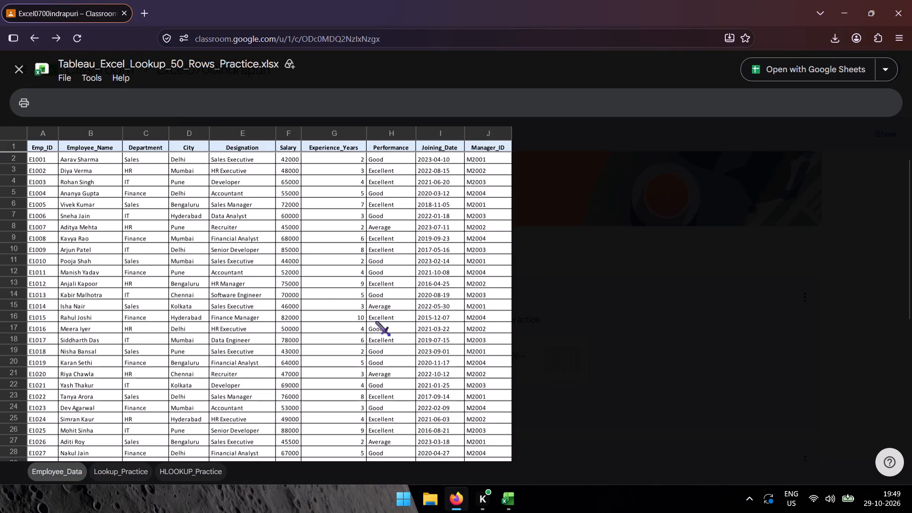
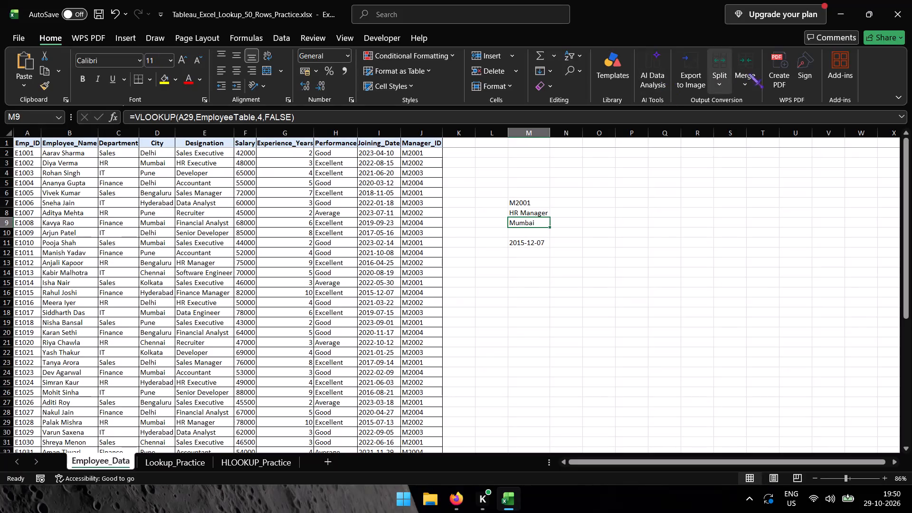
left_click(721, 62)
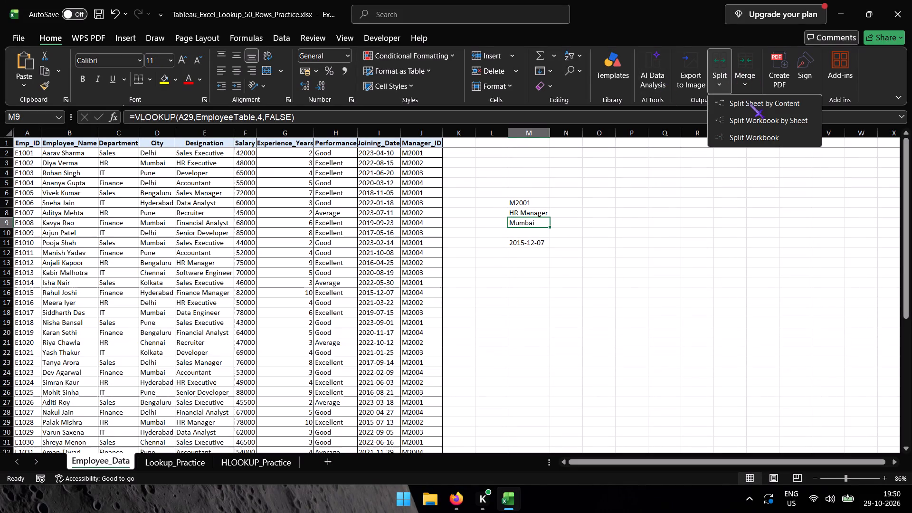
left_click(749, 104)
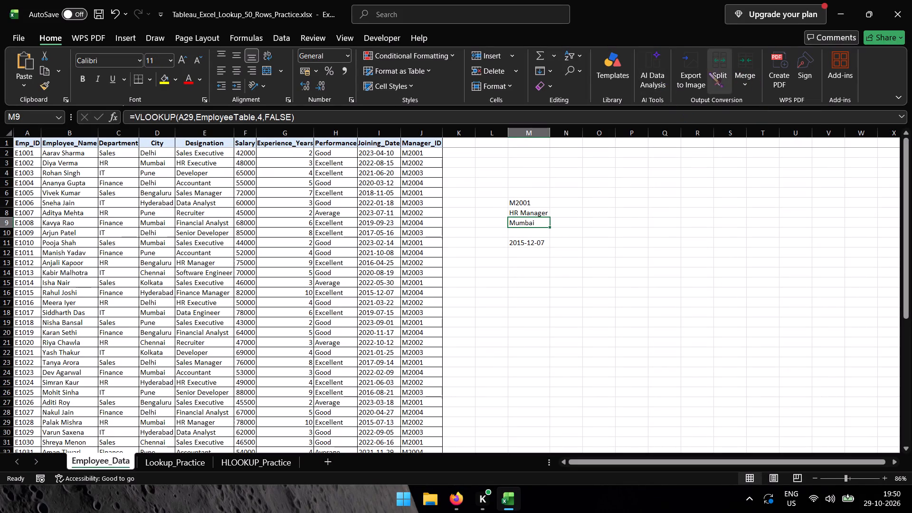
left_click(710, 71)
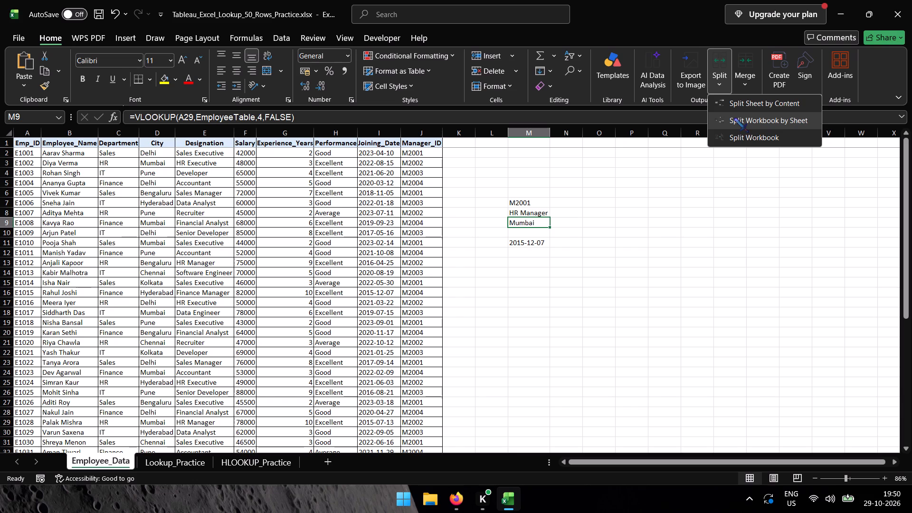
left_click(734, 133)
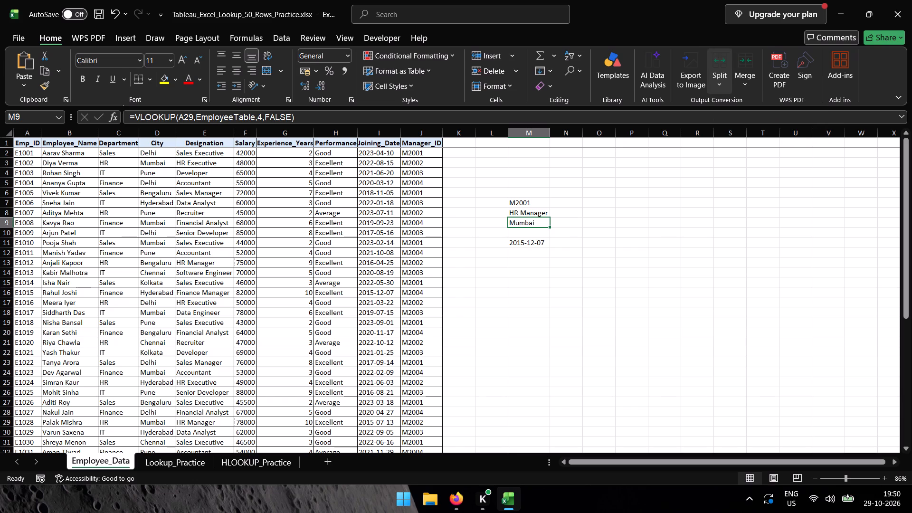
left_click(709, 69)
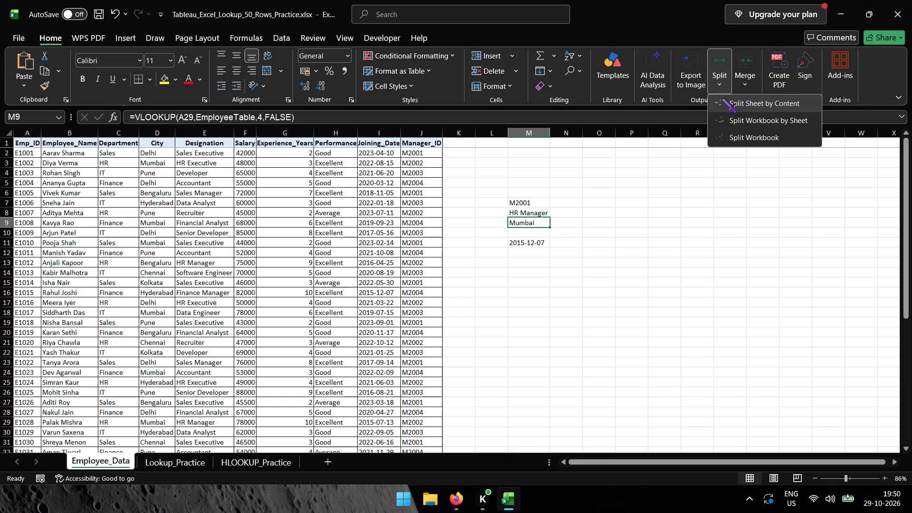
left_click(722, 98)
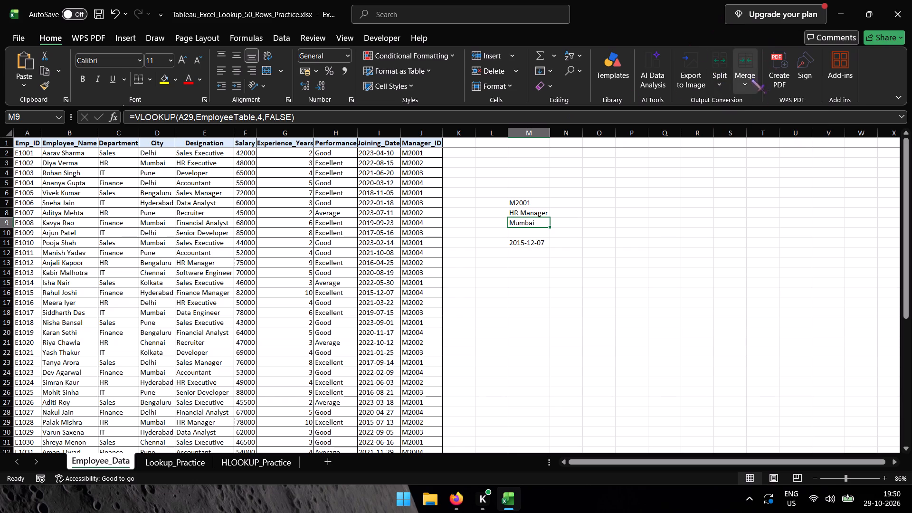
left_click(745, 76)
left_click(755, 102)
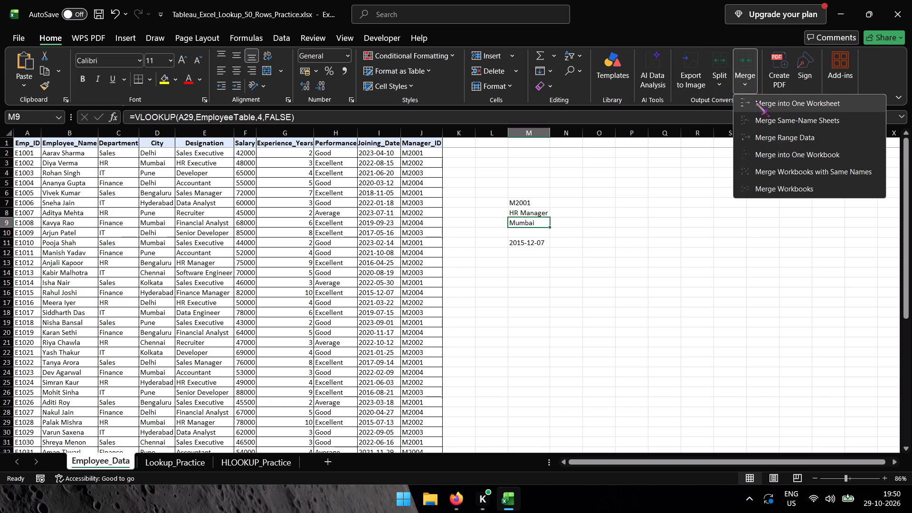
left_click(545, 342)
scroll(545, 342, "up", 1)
Look over the HLOOKUP_Practice and Lookup_Practice sheets, ending back on Employee_Data.
left_click(277, 465)
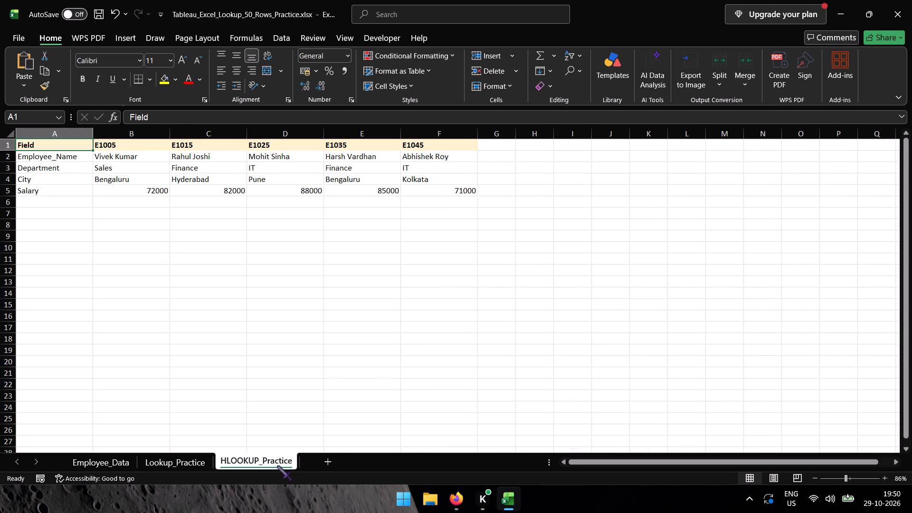
left_click(166, 467)
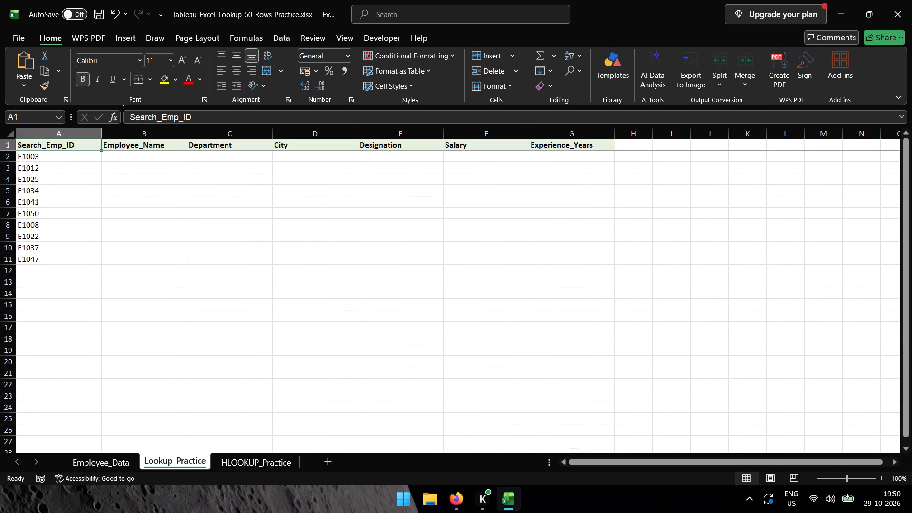
scroll(158, 246, "up", 3)
left_click(112, 457)
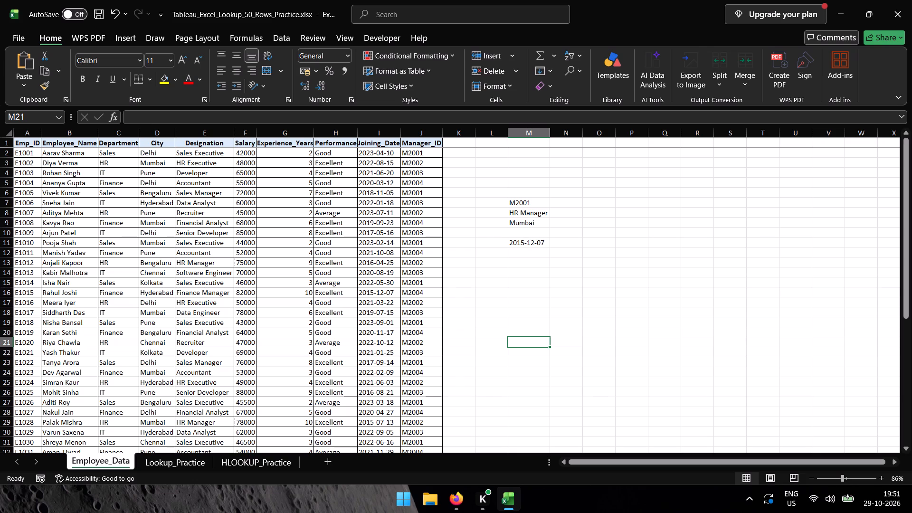
Start an INDEX formula in cell M12 with the whole EmployeeTable, from Emp_ID cell A2 through the last Manager_ID row, as its array.
left_click(525, 256)
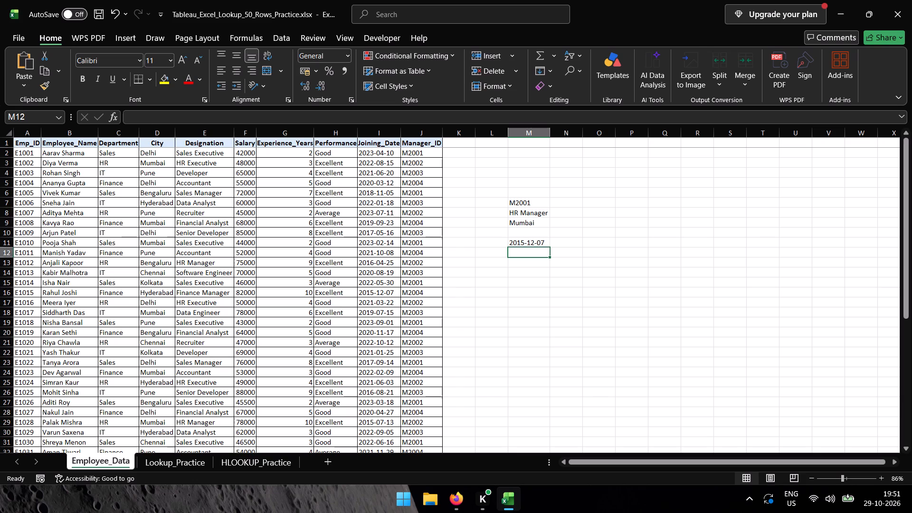
key("equal")
type("in")
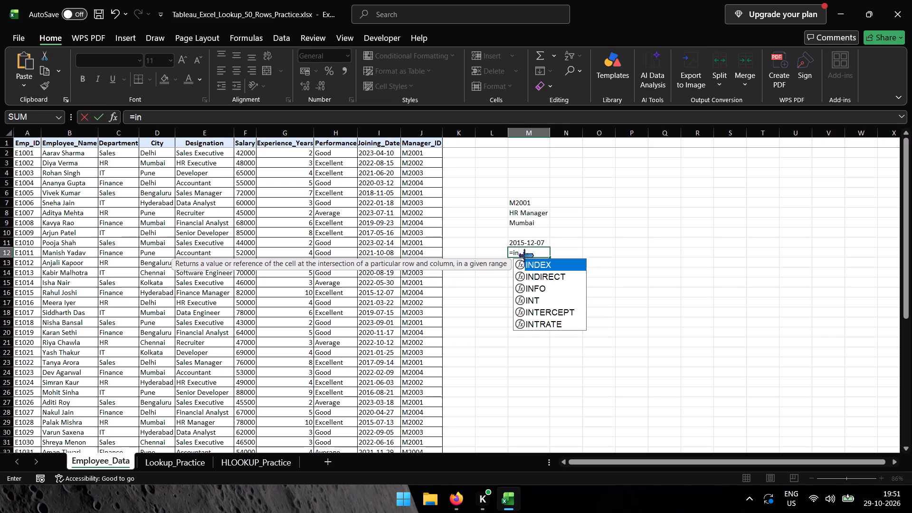
type("de")
key("Tab")
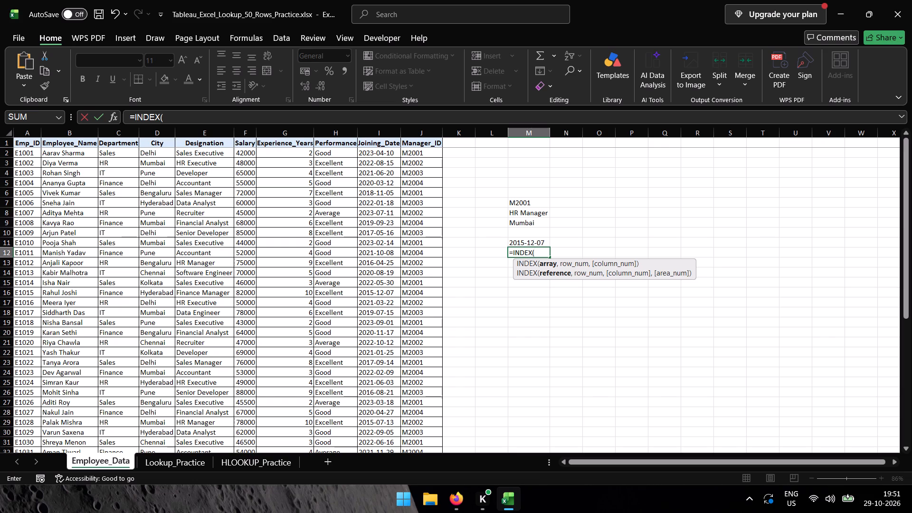
left_click(34, 154)
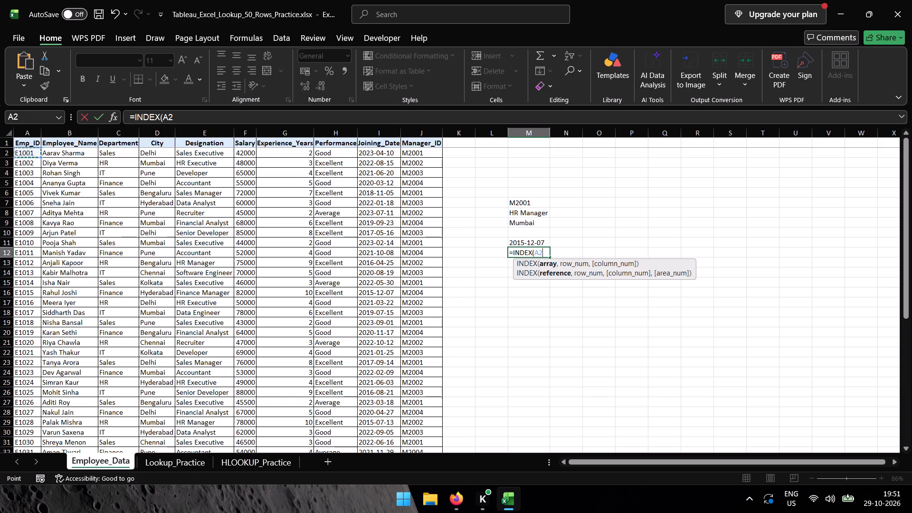
key("ctrl+shift+Right")
key("ctrl+shift+Down")
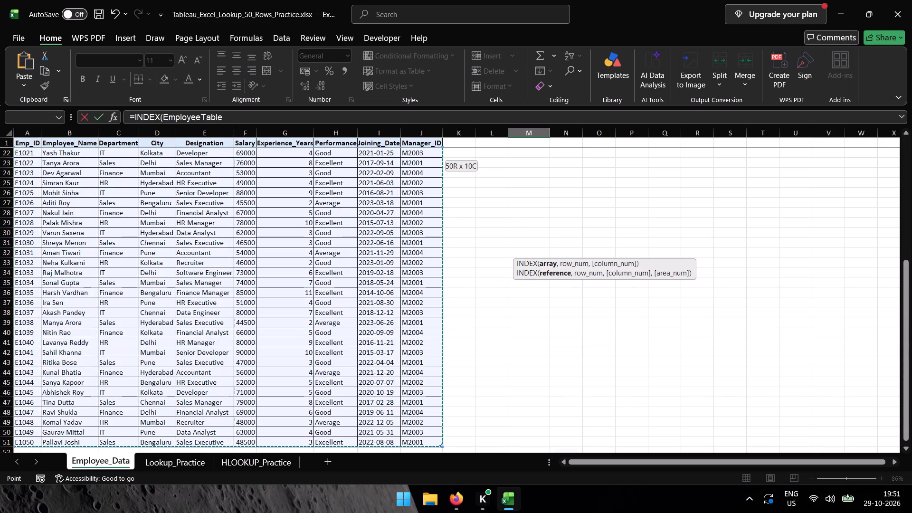
left_click(242, 114)
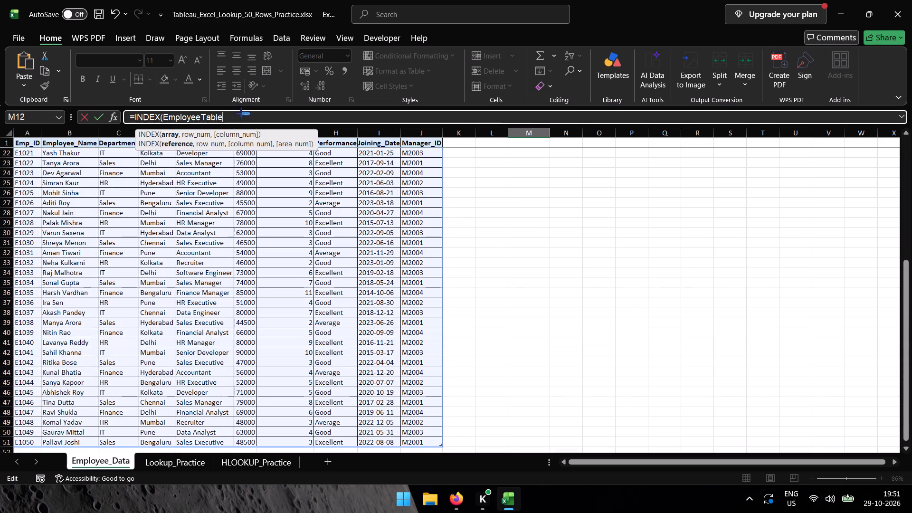
key("comma")
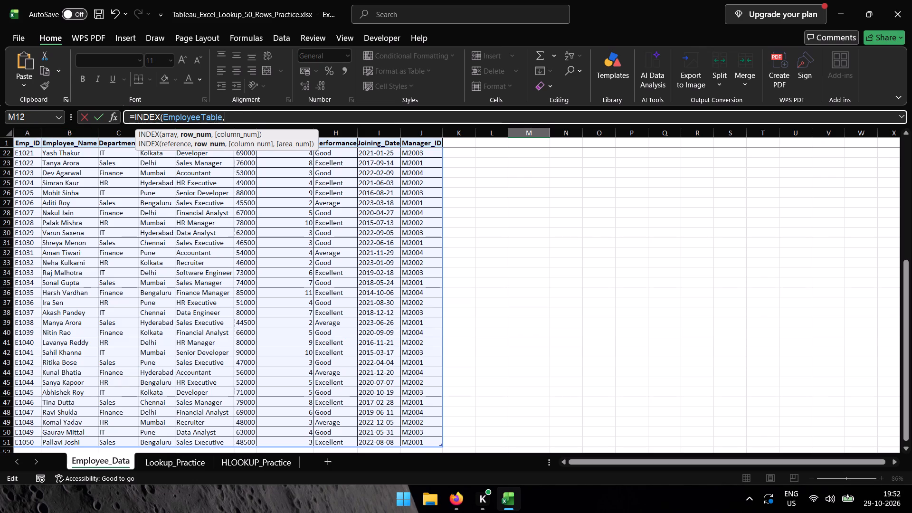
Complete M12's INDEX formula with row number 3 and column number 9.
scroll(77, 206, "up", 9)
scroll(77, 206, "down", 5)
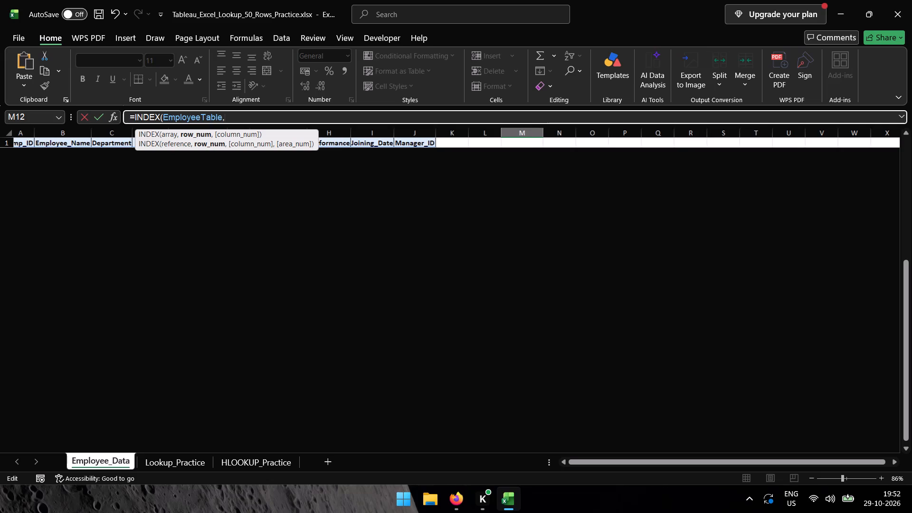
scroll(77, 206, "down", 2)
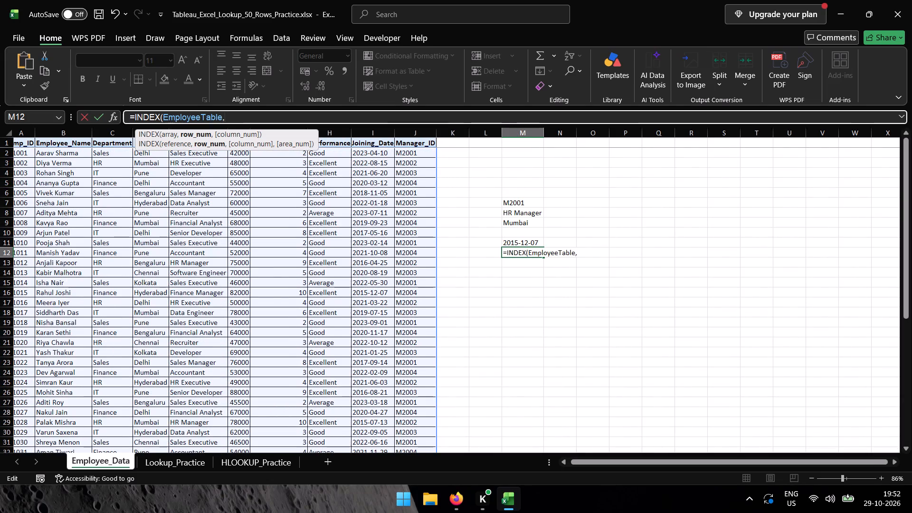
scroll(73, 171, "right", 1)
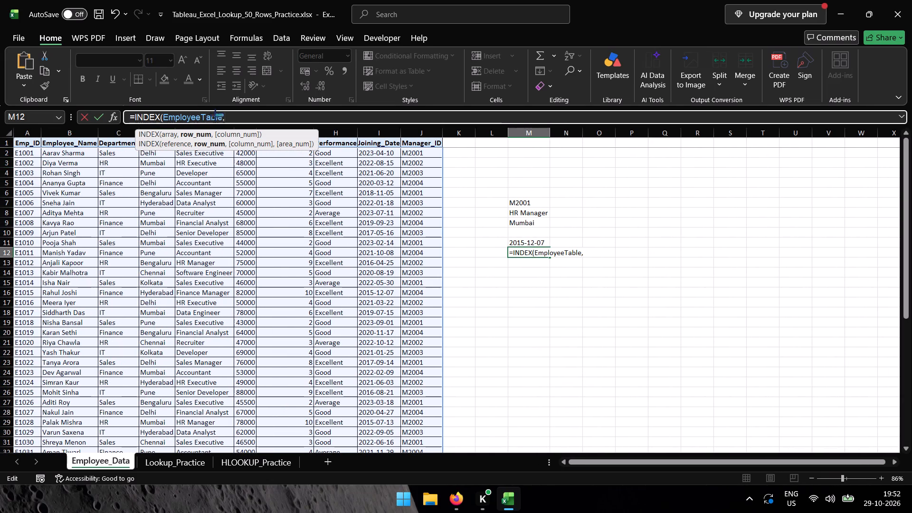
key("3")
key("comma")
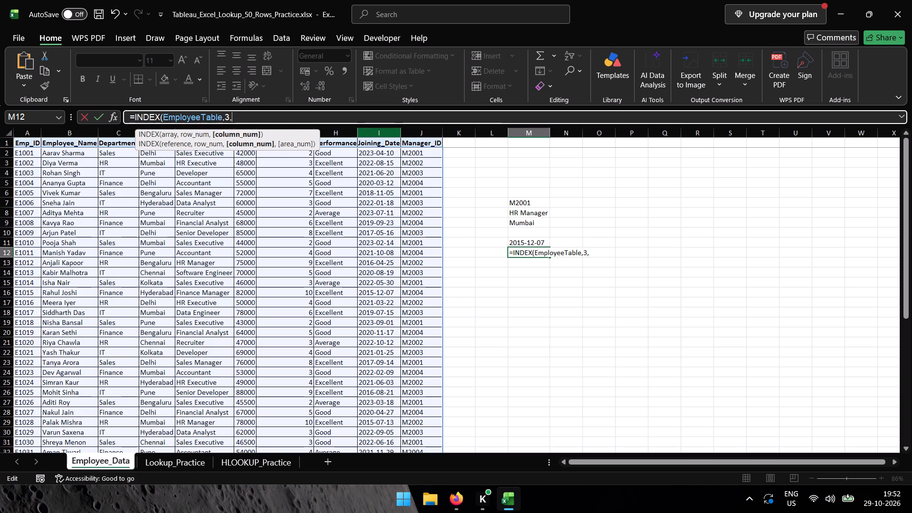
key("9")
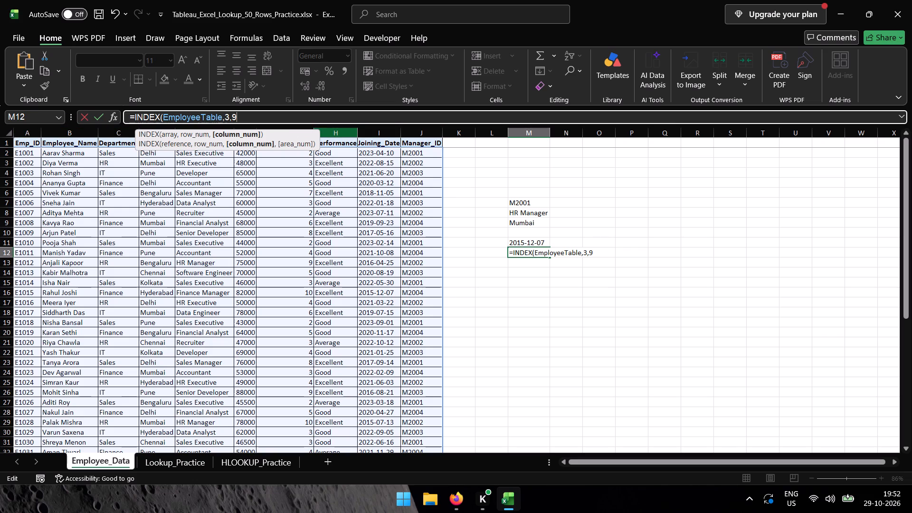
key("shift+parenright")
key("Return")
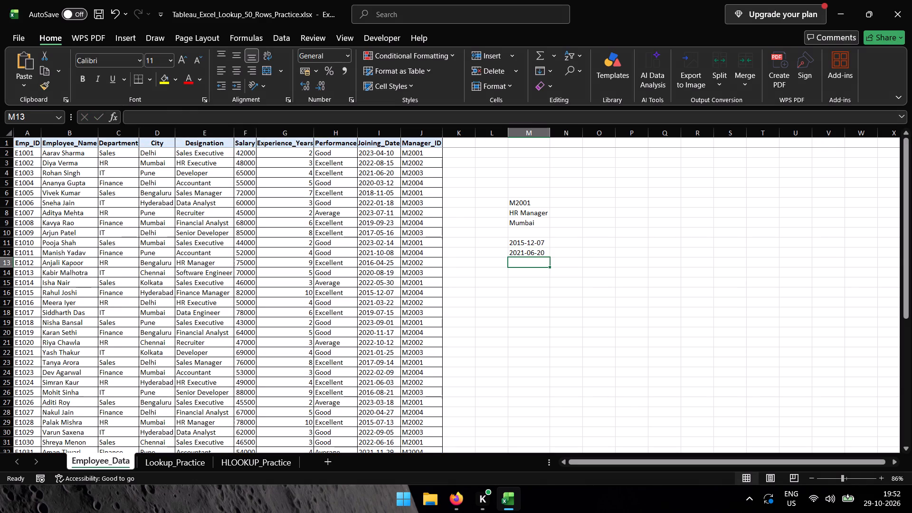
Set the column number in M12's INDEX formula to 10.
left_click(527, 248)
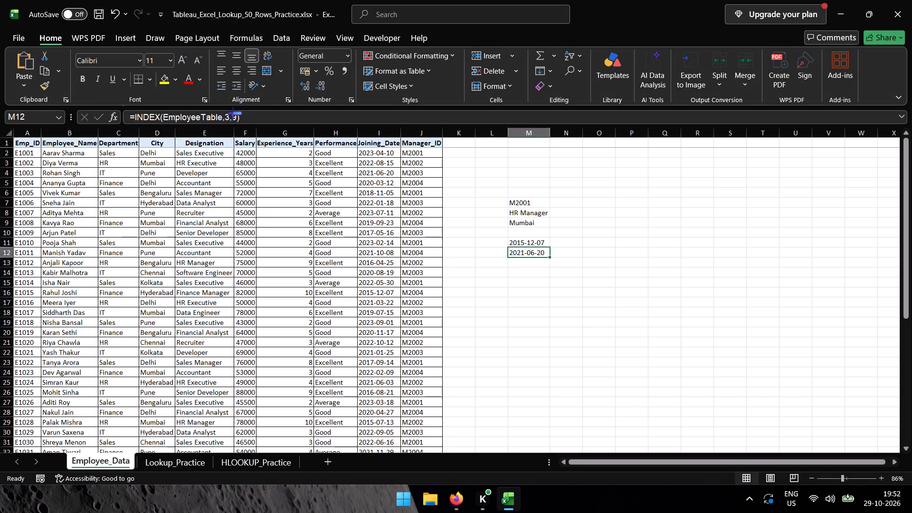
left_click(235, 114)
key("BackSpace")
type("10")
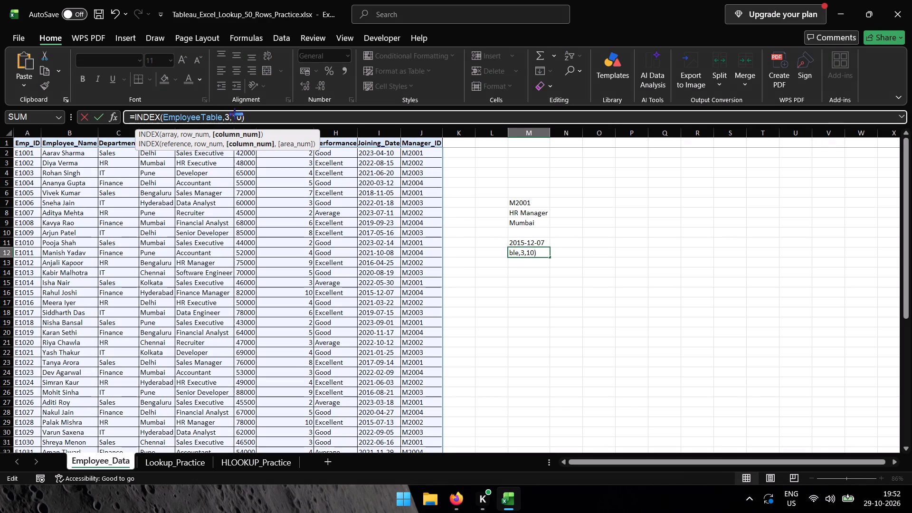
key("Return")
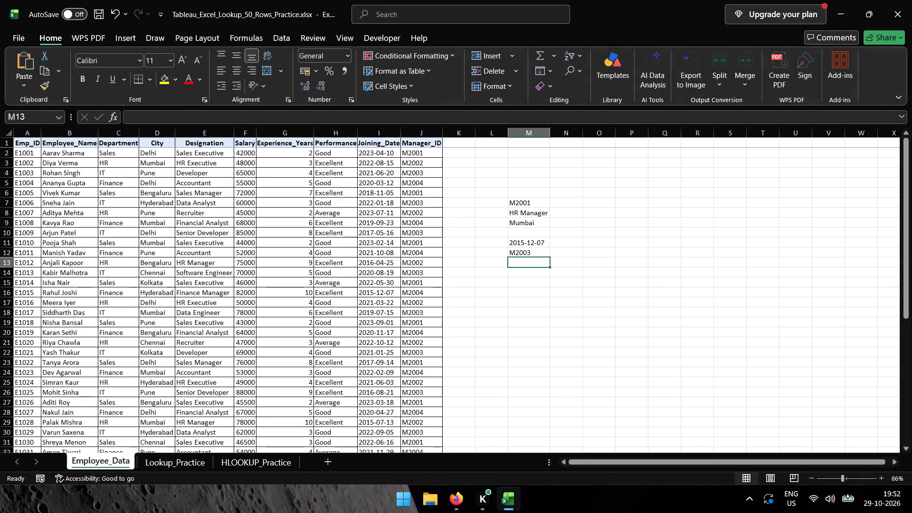
Remove the array, row and column arguments from M12's formula, keeping only =INDEX( for re-entry.
left_click(532, 254)
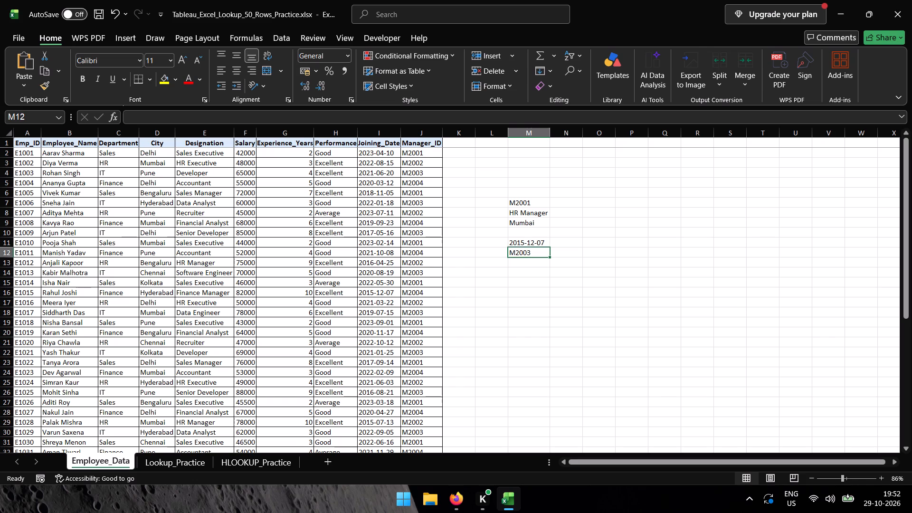
left_click(532, 254)
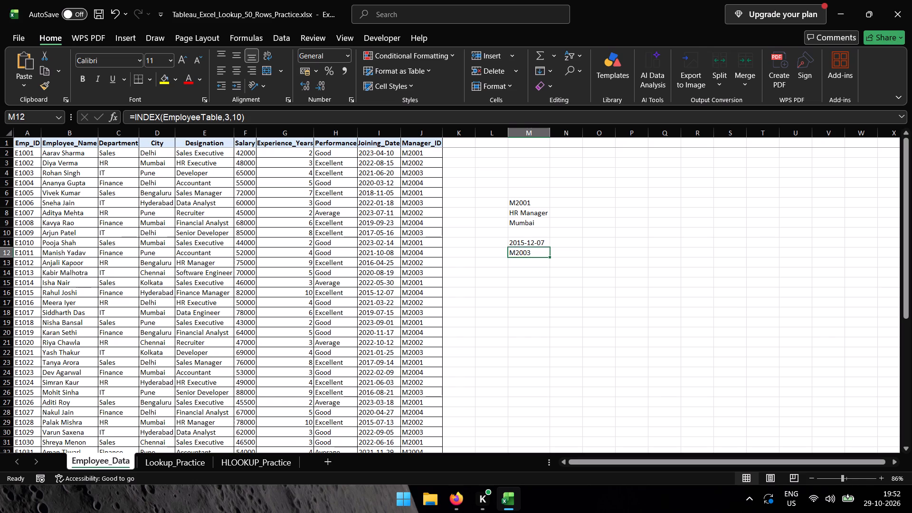
left_click(321, 115)
key("BackSpace")
key("BackSpace")
key("BackSpace")
key("BackSpace")
key("BackSpace")
key("BackSpace")
key("BackSpace")
key("BackSpace")
key("BackSpace")
key("BackSpace")
key("BackSpace")
key("BackSpace")
key("BackSpace")
key("BackSpace")
key("BackSpace")
key("BackSpace")
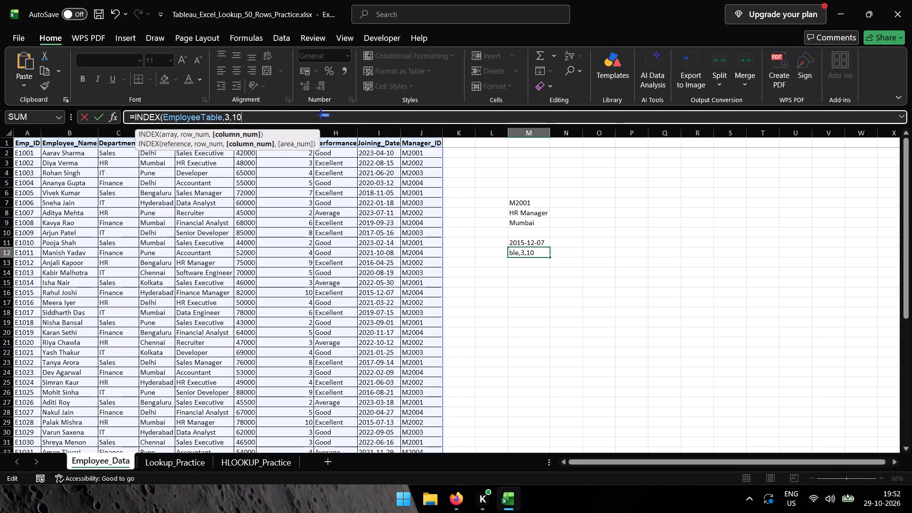
key("BackSpace")
key("BackSpace")
key("BackSpace")
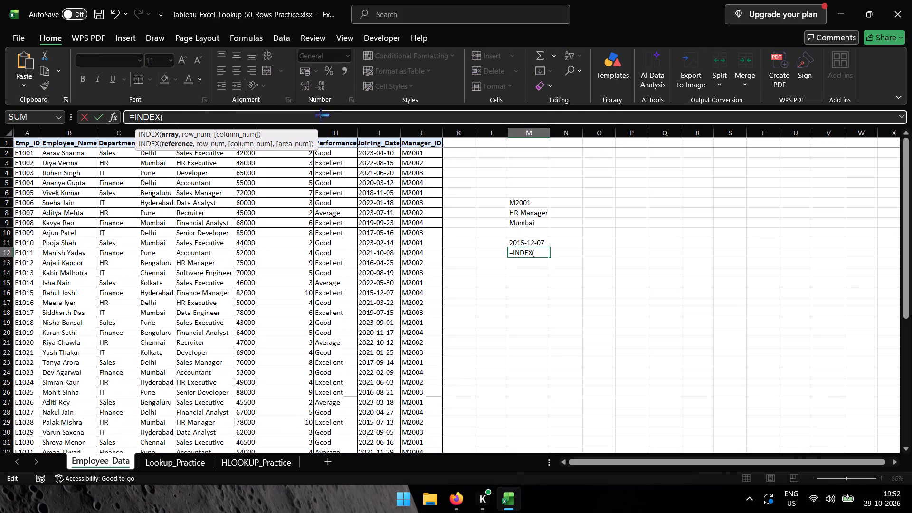
Complete M12's INDEX formula with the whole EmployeeTable from A2 as array, row number 3, column number 10 and cell M22 as area number.
left_click(31, 154)
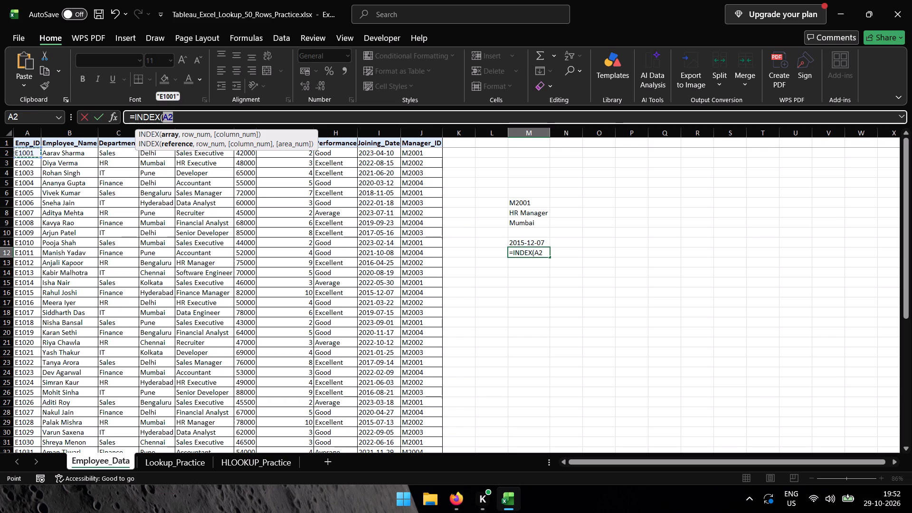
key("ctrl+shift+Right")
key("ctrl+shift+Down")
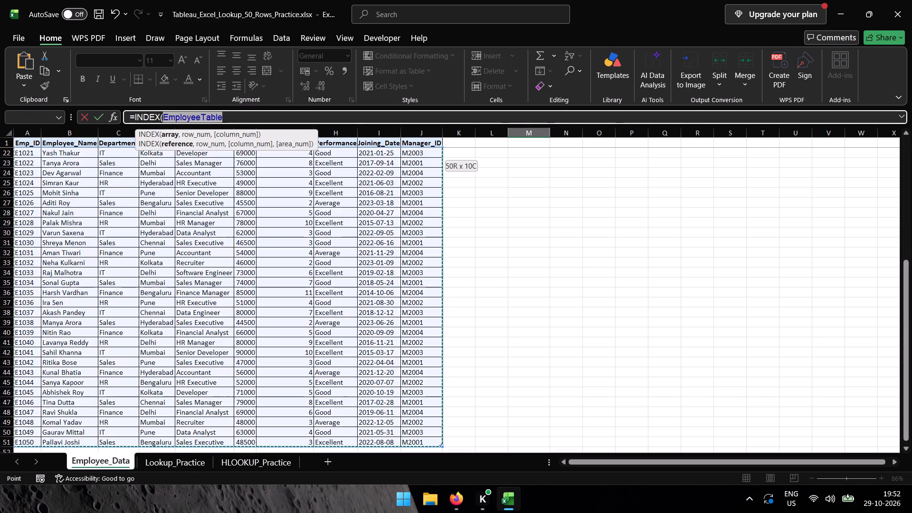
key("comma")
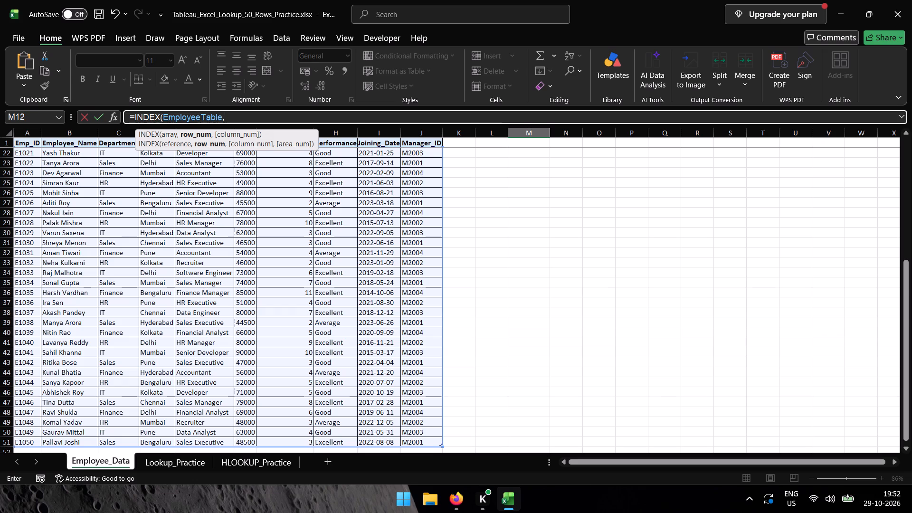
key("3")
key("period")
key("BackSpace")
key("m")
key("BackSpace")
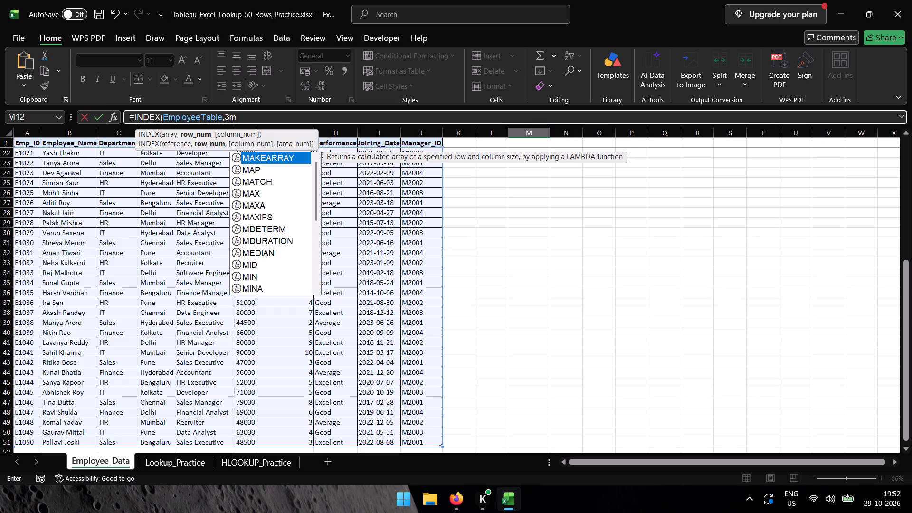
type(",10")
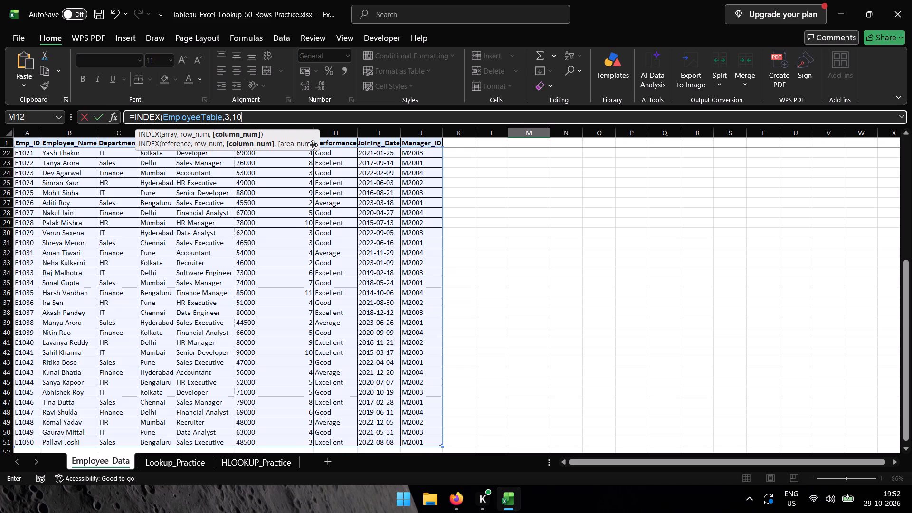
key("comma")
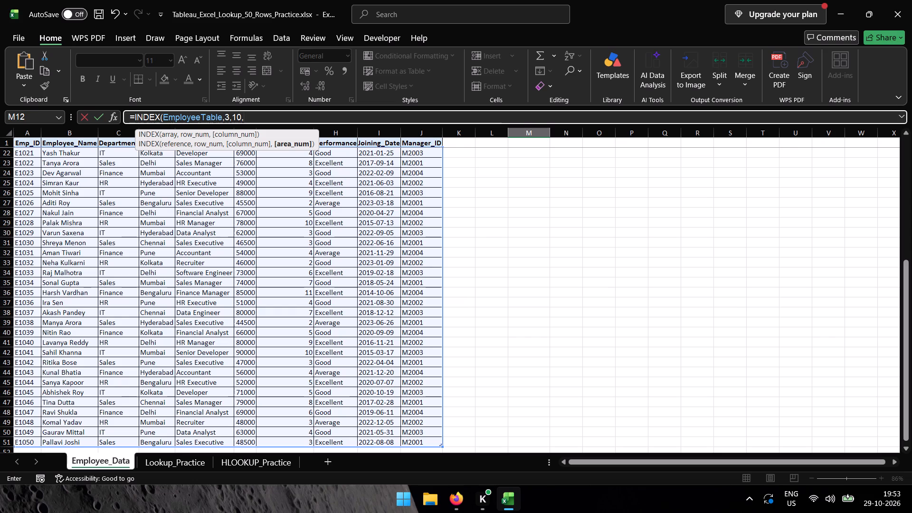
left_click(524, 155)
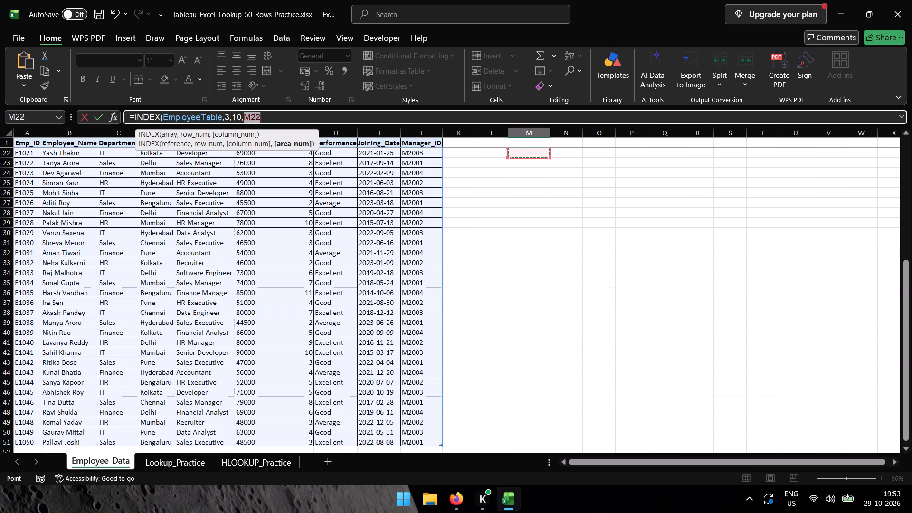
key("shift+parenright")
key("Return")
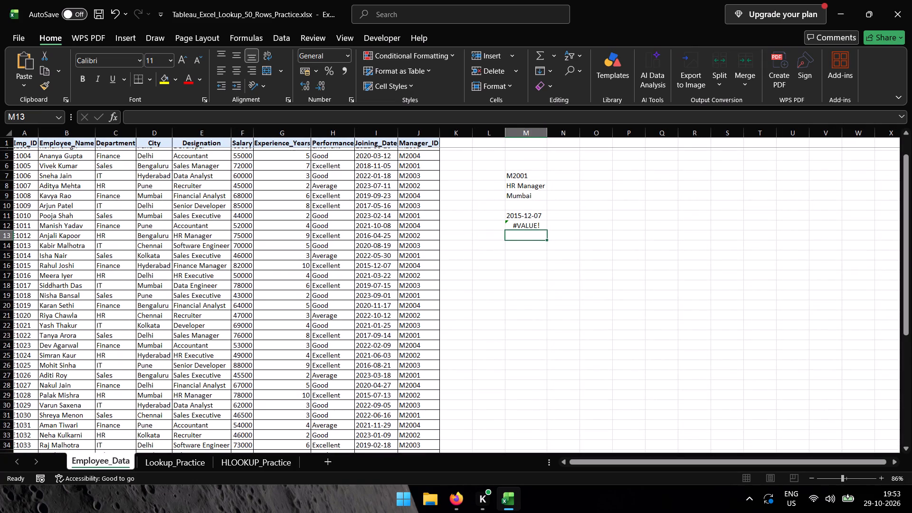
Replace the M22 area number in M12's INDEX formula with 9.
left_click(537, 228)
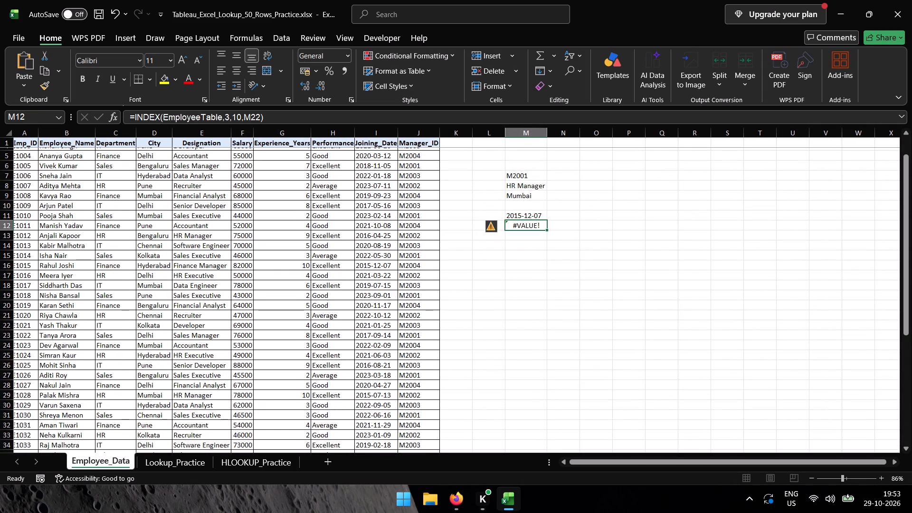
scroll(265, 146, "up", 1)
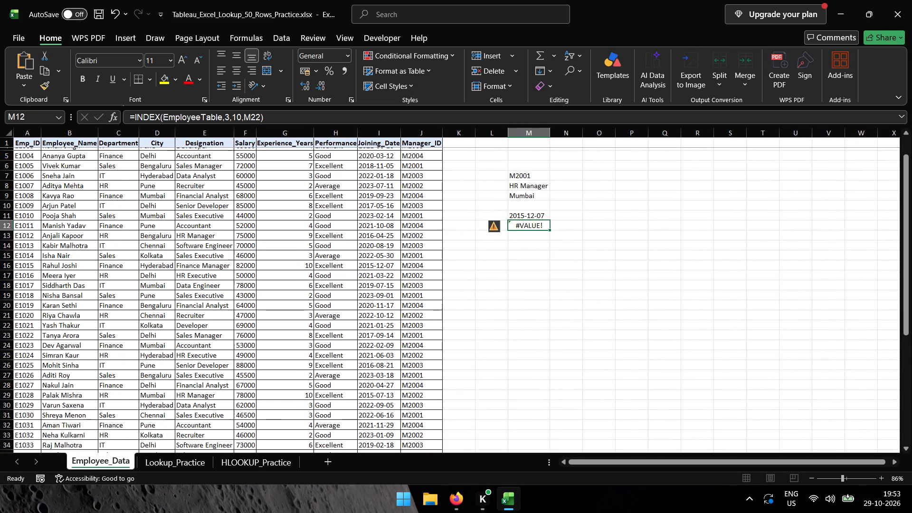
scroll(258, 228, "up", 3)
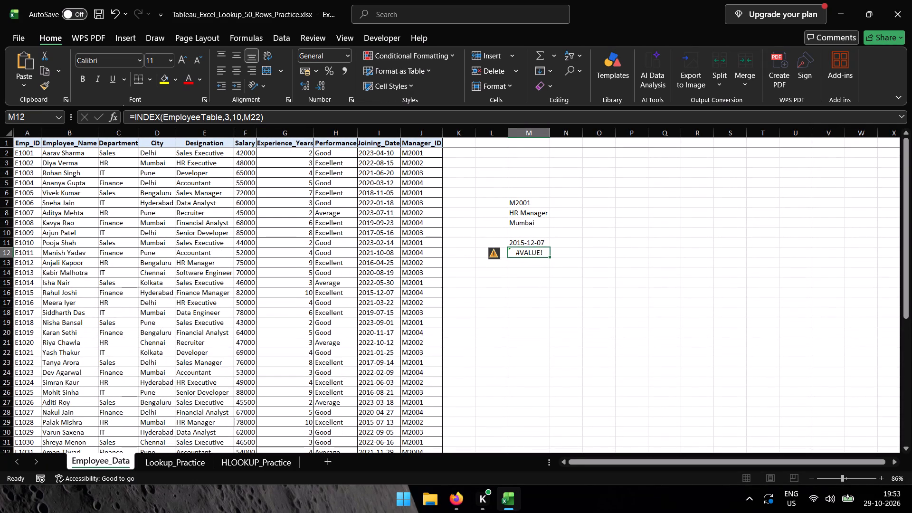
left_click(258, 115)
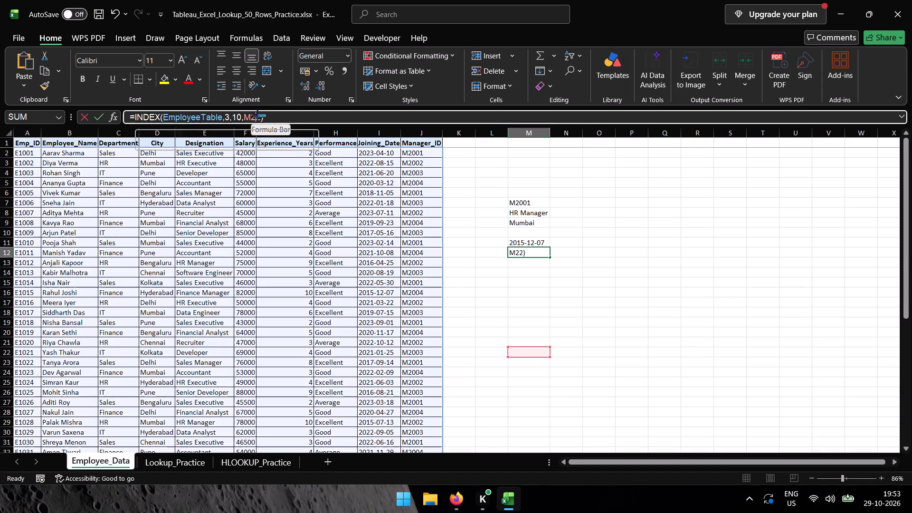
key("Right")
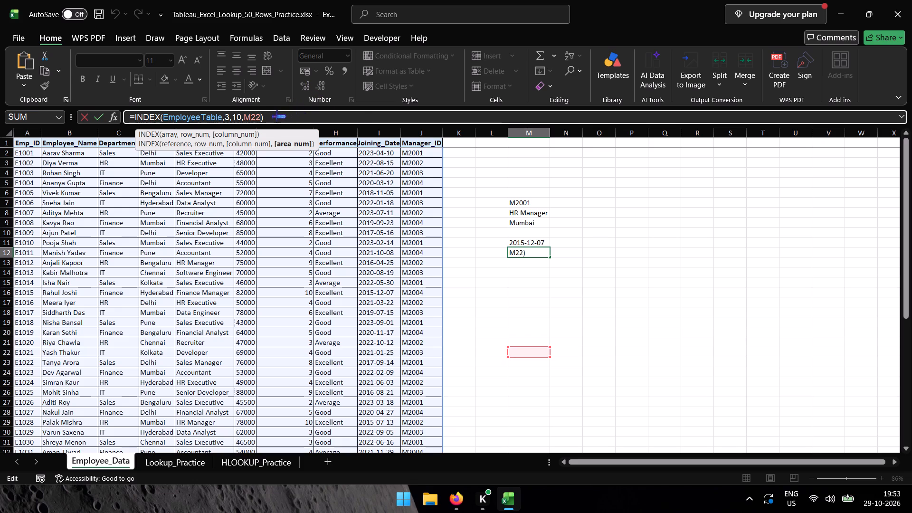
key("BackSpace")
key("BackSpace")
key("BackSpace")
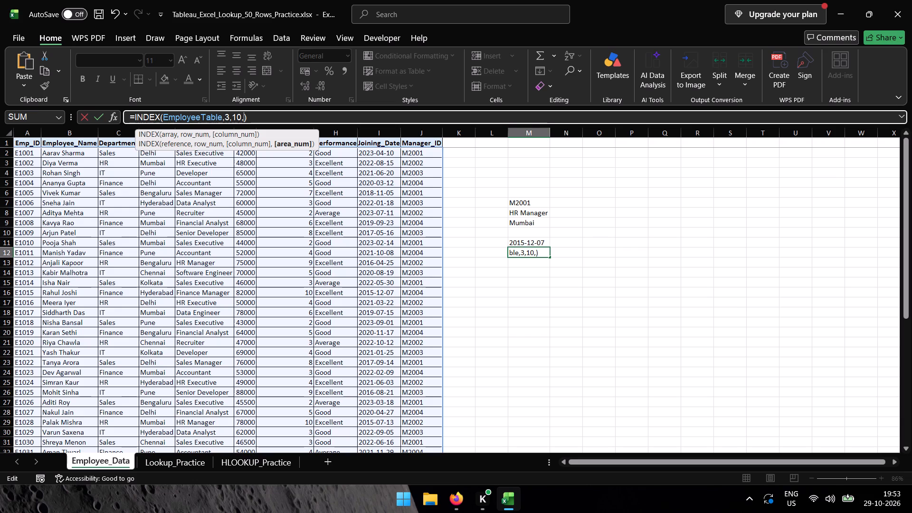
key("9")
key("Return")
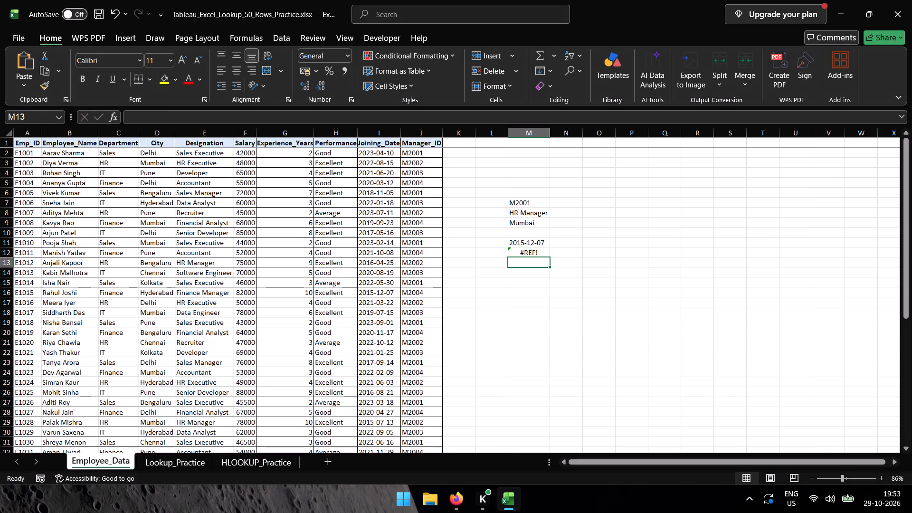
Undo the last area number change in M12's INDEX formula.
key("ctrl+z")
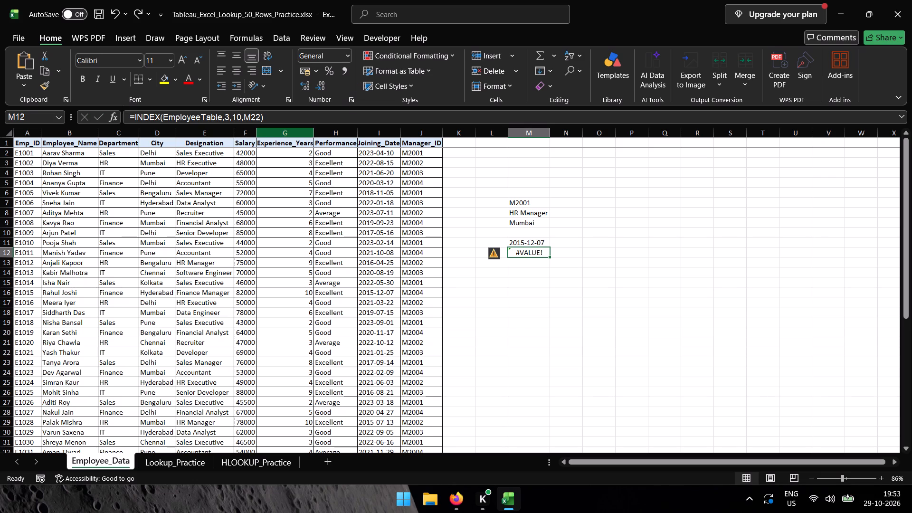
Remove the M22 reference from the area number argument of M12's INDEX formula.
left_click(259, 116)
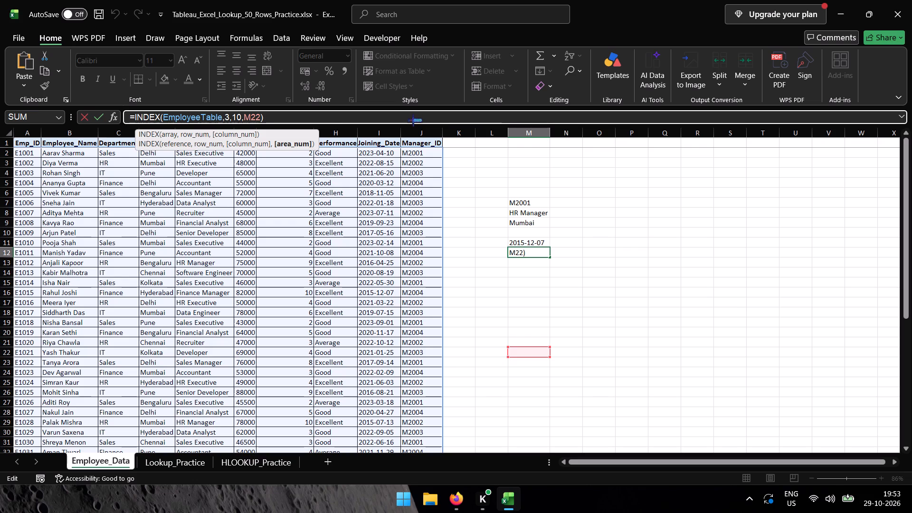
key("BackSpace")
key("BackSpace")
key("BackSpace")
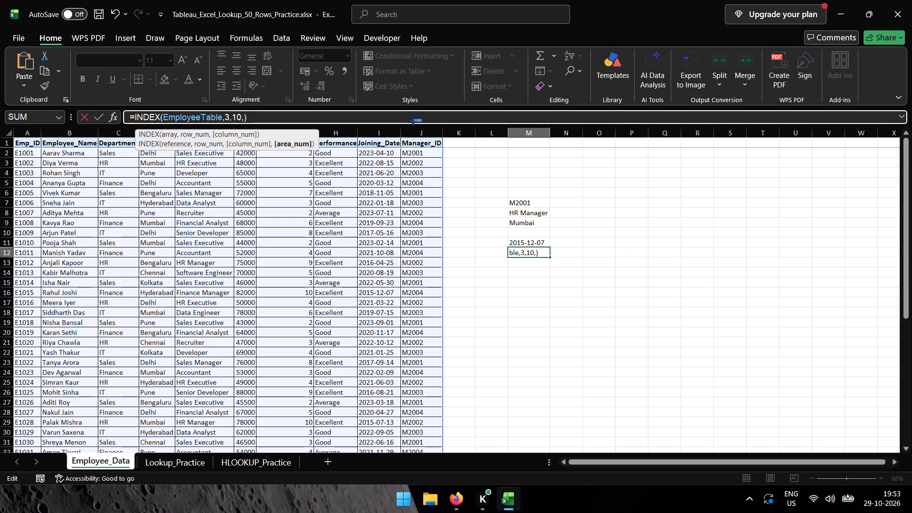
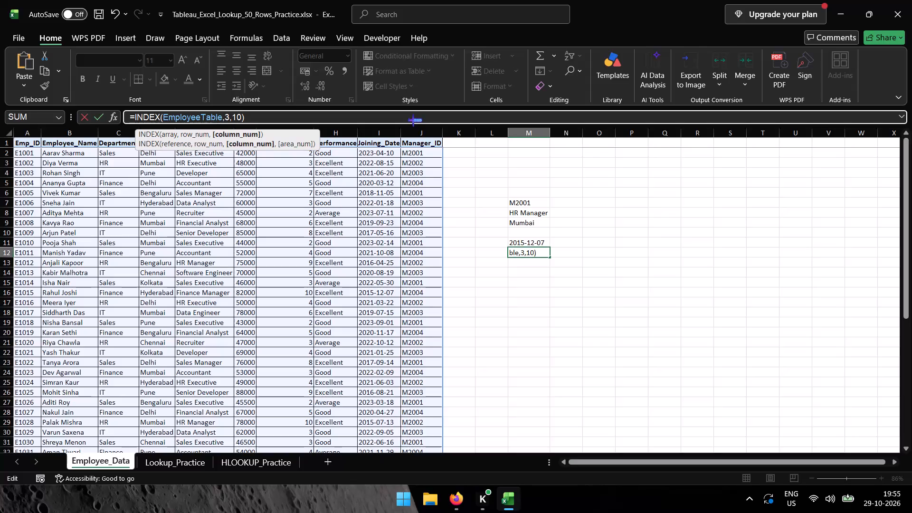
Commit M12's INDEX formula with EmployeeTable as array, row number 3 and column number 10, without an area number.
key("Right")
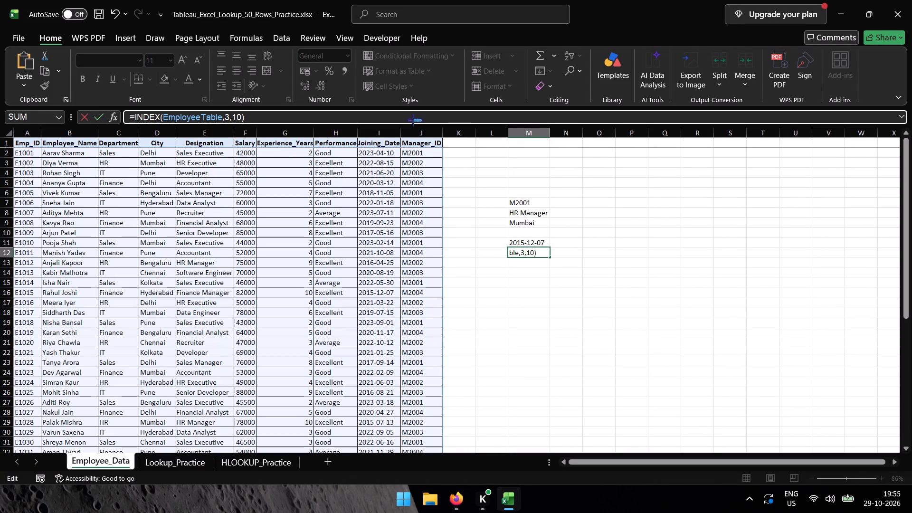
key("Return")
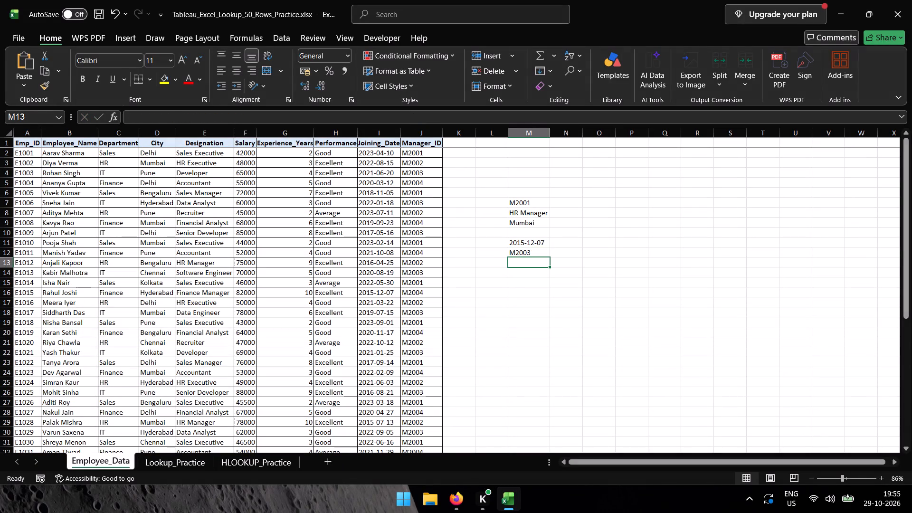
Start a MATCH formula in M13 with cell B4 as lookup value and the row range B2:J2 as lookup array.
key("equal")
type("match")
key("Tab")
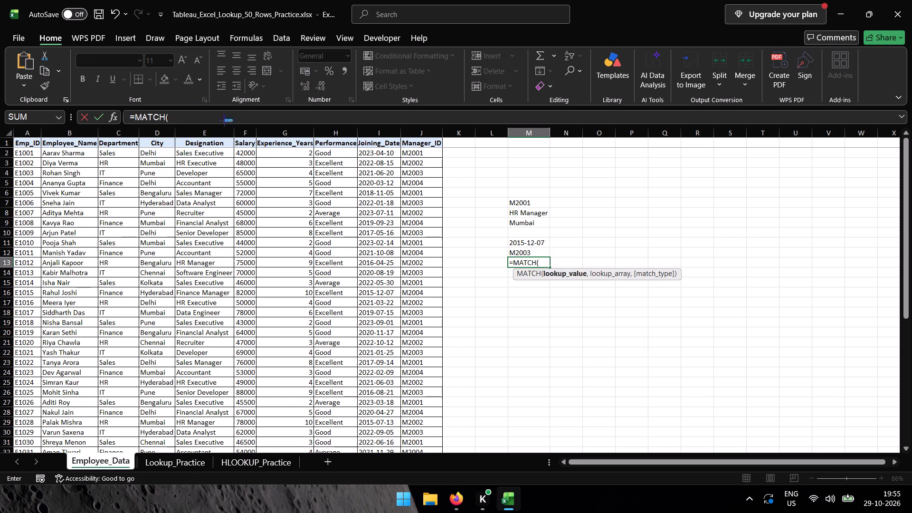
left_click(76, 171)
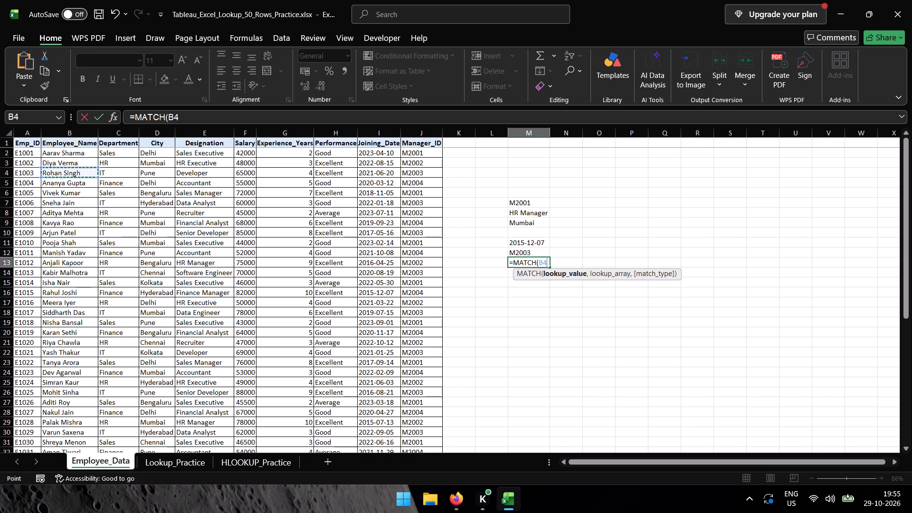
key("comma")
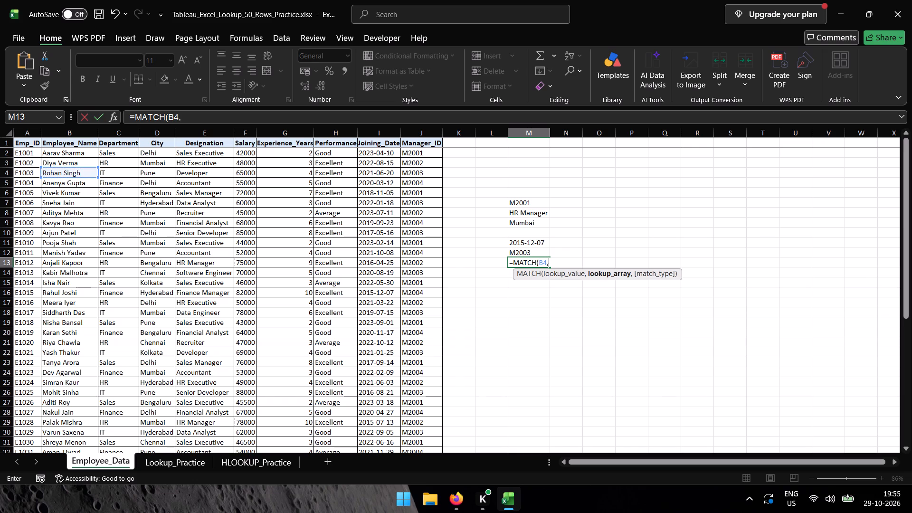
left_click(67, 151)
key("ctrl+shift+Right")
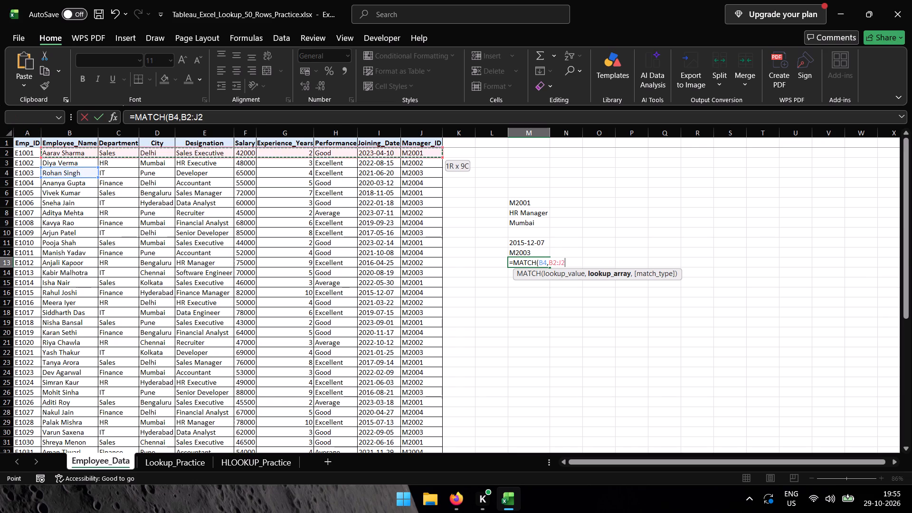
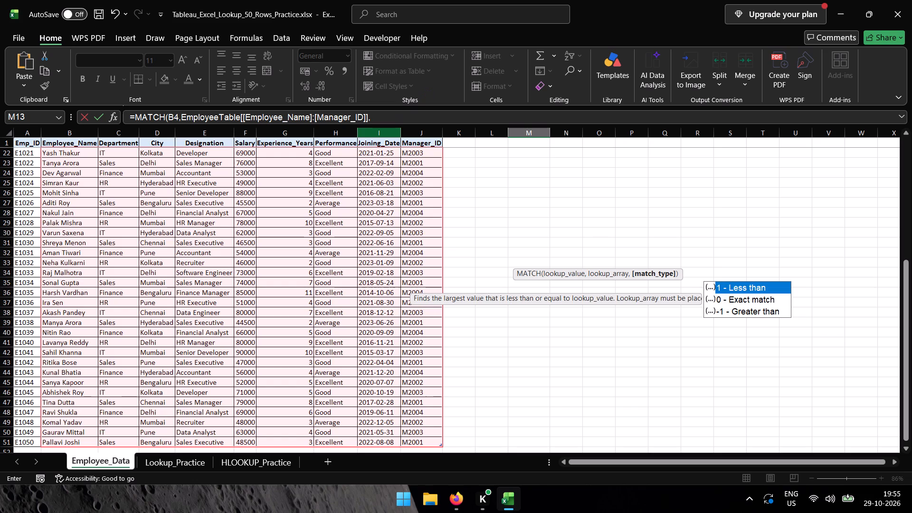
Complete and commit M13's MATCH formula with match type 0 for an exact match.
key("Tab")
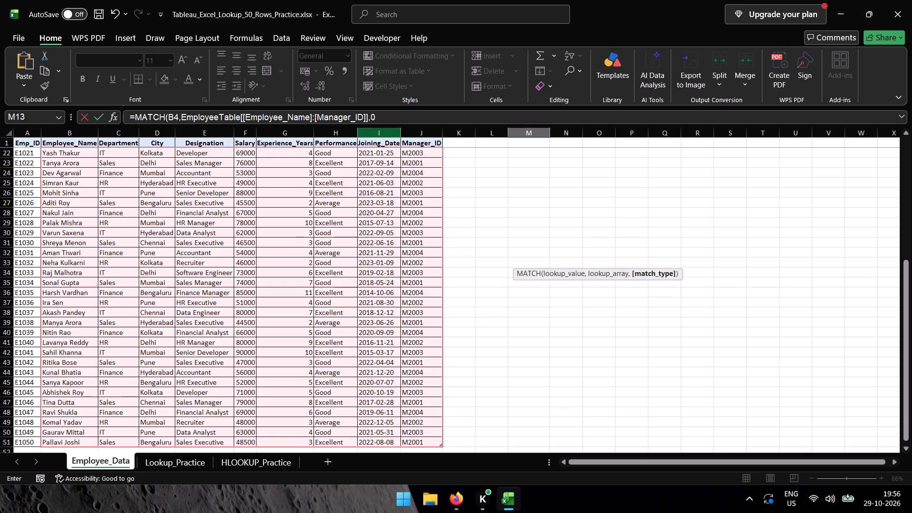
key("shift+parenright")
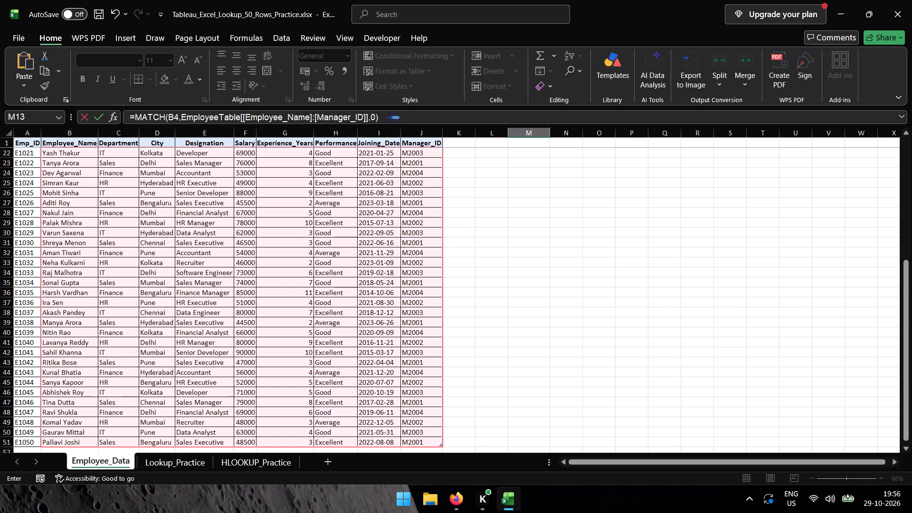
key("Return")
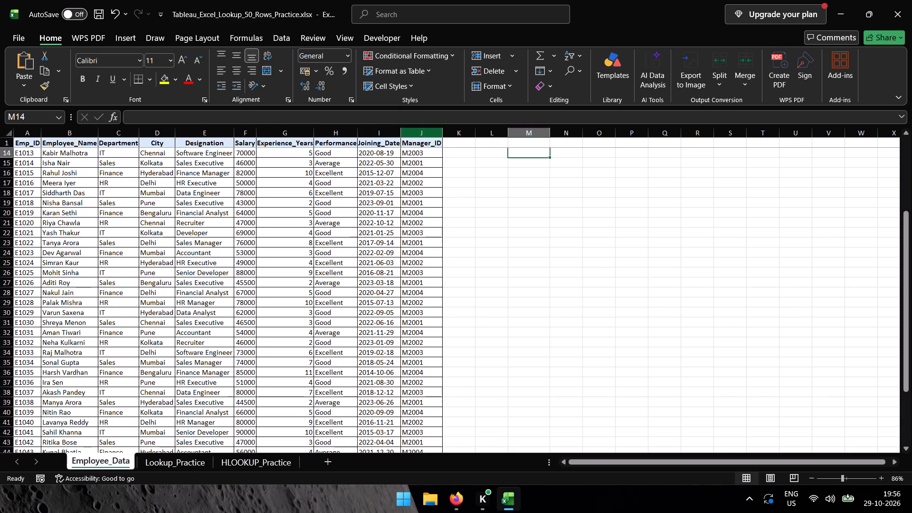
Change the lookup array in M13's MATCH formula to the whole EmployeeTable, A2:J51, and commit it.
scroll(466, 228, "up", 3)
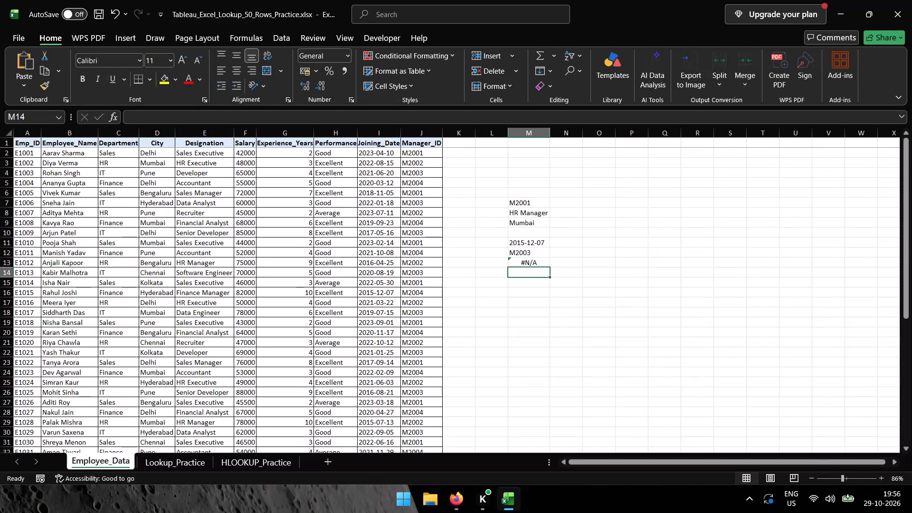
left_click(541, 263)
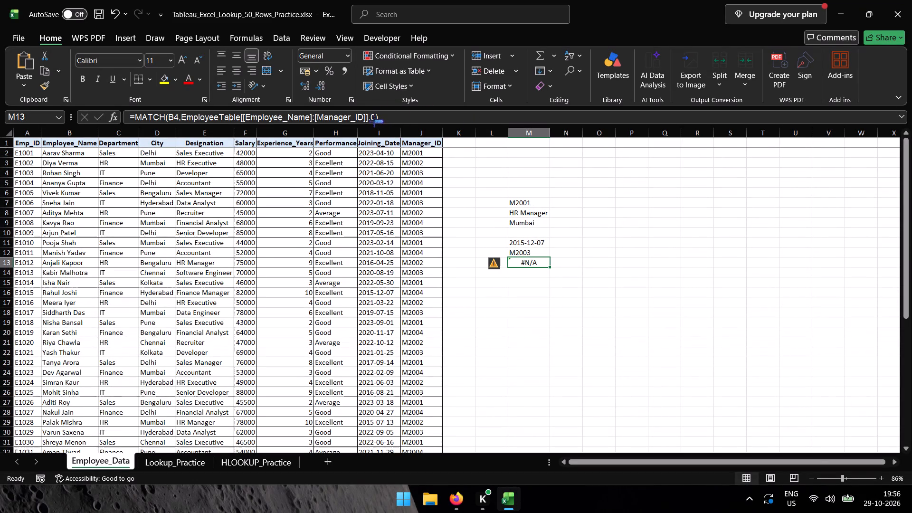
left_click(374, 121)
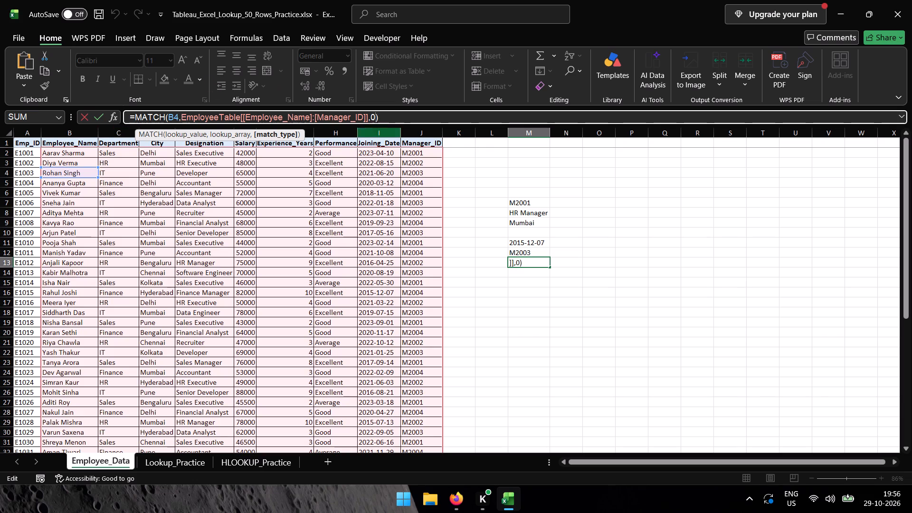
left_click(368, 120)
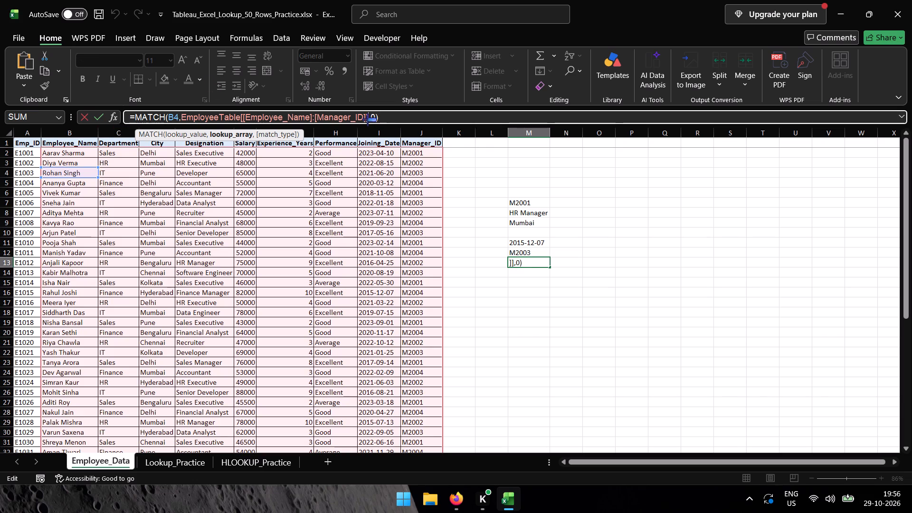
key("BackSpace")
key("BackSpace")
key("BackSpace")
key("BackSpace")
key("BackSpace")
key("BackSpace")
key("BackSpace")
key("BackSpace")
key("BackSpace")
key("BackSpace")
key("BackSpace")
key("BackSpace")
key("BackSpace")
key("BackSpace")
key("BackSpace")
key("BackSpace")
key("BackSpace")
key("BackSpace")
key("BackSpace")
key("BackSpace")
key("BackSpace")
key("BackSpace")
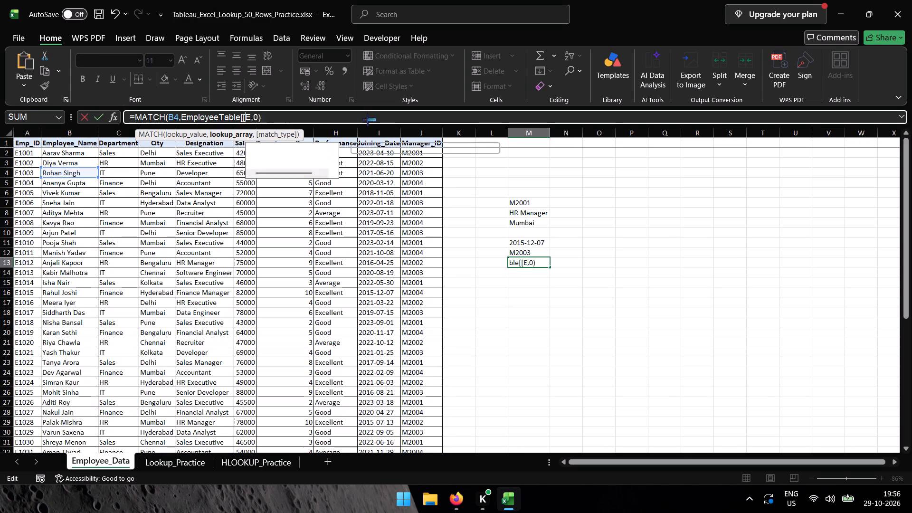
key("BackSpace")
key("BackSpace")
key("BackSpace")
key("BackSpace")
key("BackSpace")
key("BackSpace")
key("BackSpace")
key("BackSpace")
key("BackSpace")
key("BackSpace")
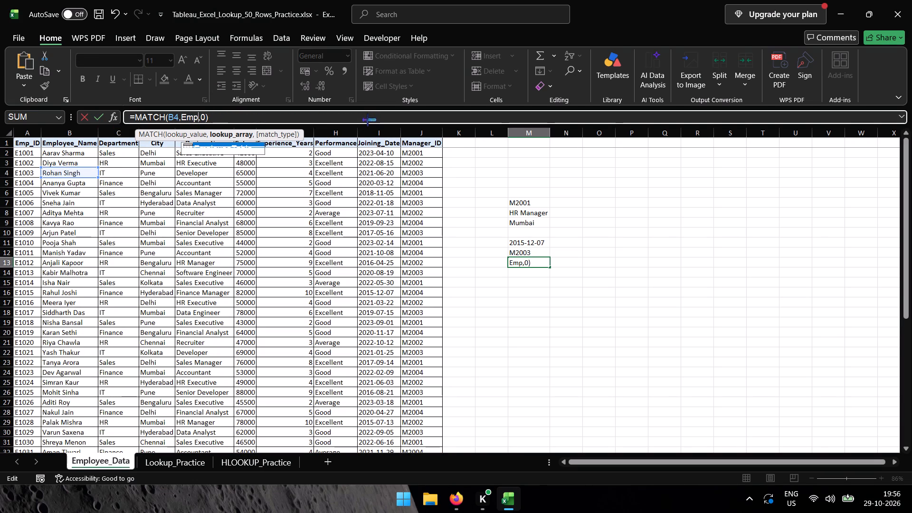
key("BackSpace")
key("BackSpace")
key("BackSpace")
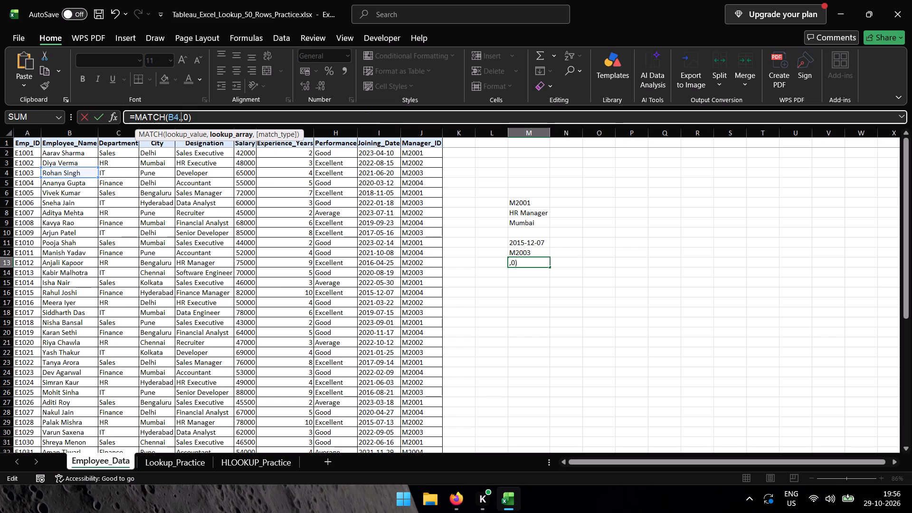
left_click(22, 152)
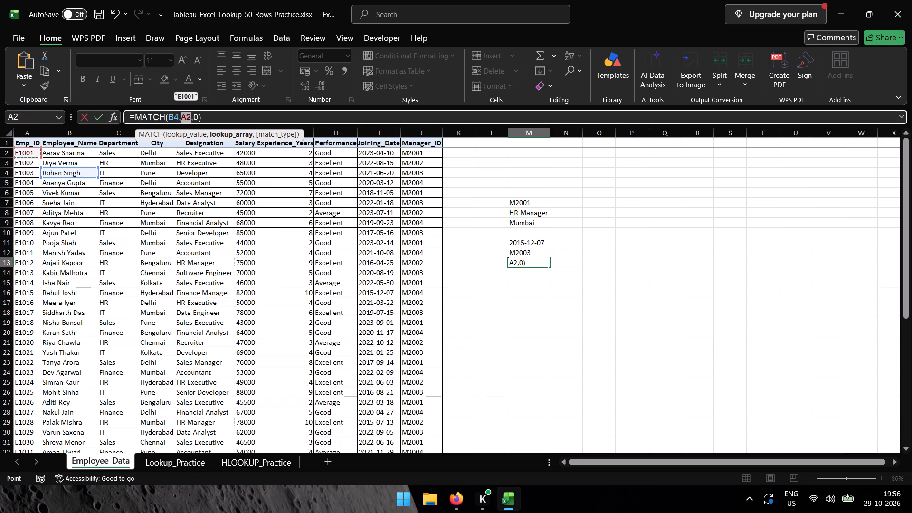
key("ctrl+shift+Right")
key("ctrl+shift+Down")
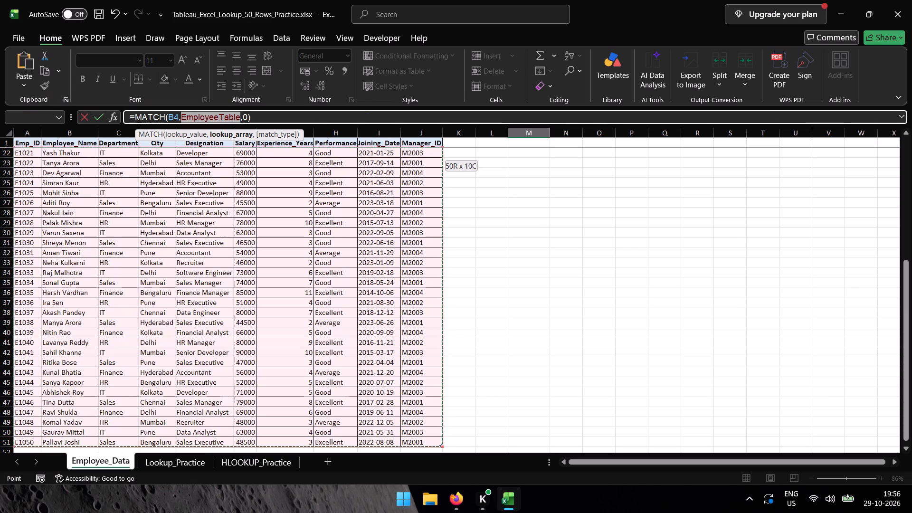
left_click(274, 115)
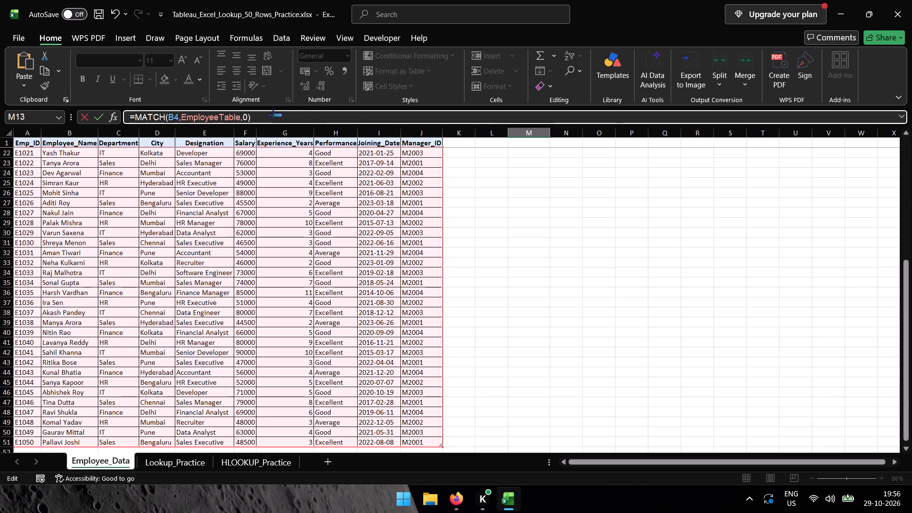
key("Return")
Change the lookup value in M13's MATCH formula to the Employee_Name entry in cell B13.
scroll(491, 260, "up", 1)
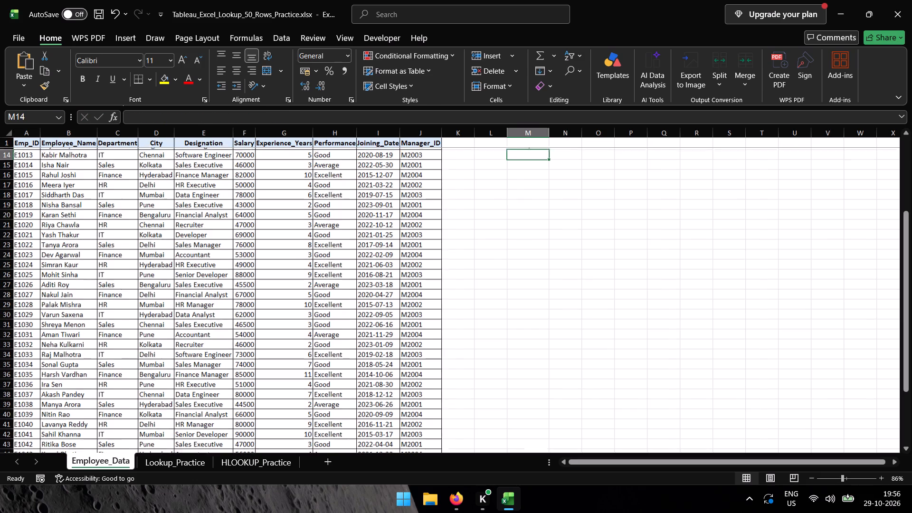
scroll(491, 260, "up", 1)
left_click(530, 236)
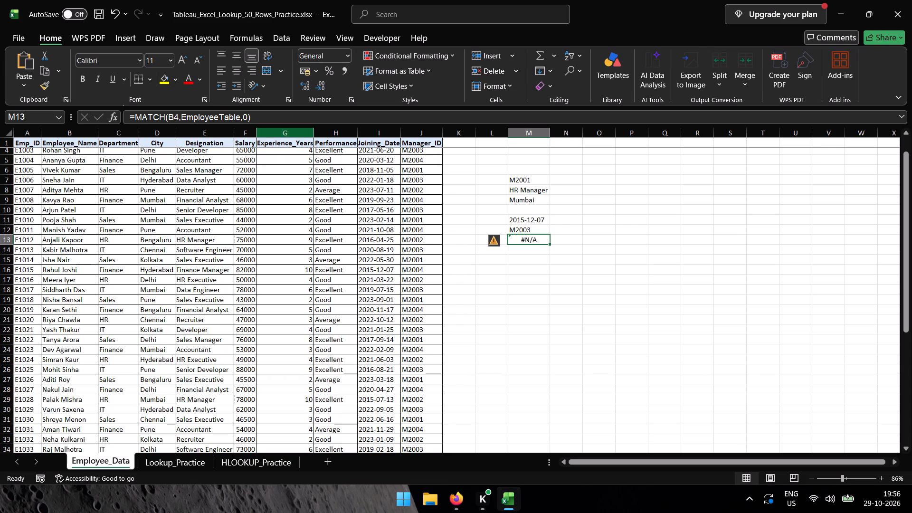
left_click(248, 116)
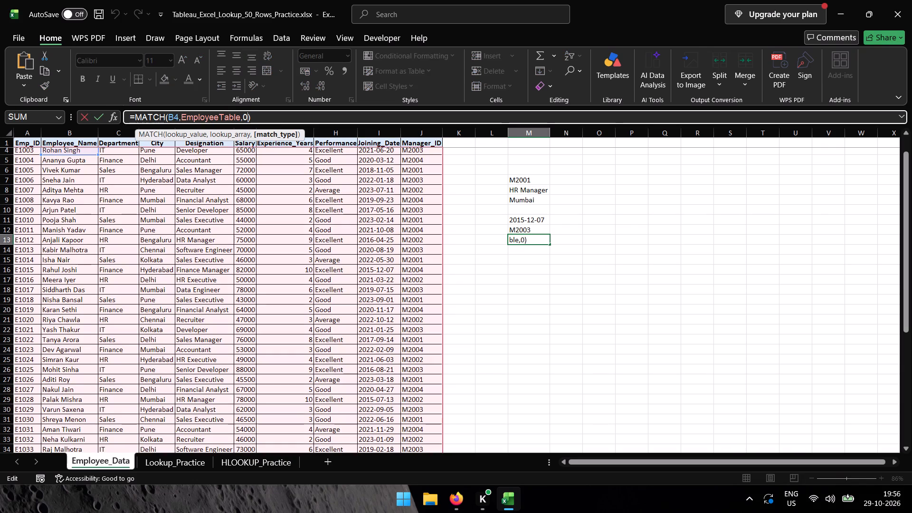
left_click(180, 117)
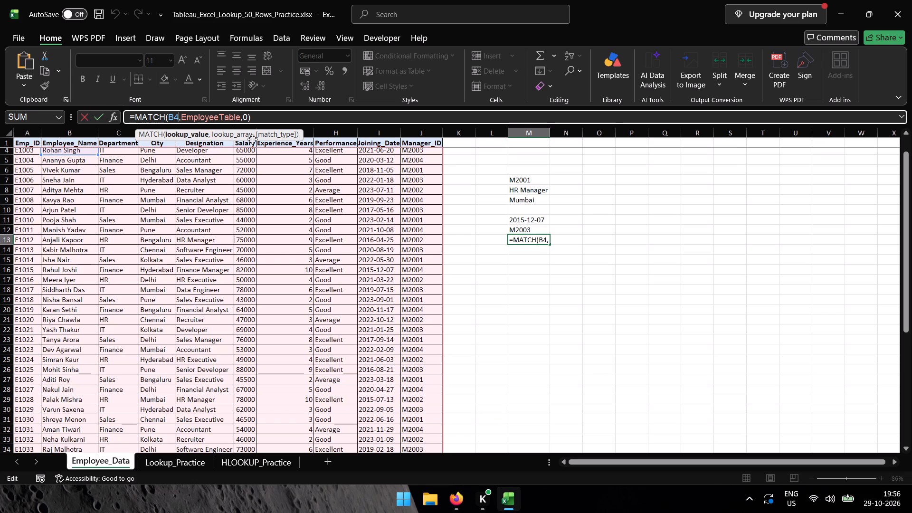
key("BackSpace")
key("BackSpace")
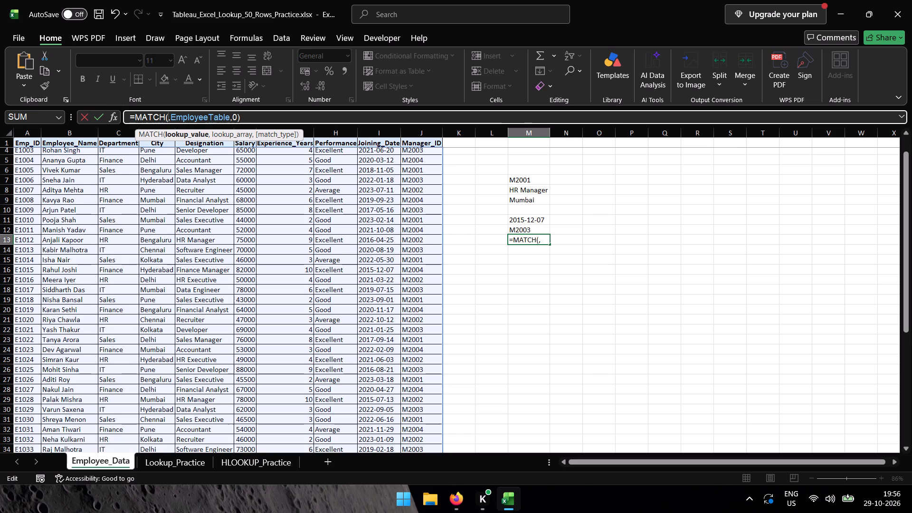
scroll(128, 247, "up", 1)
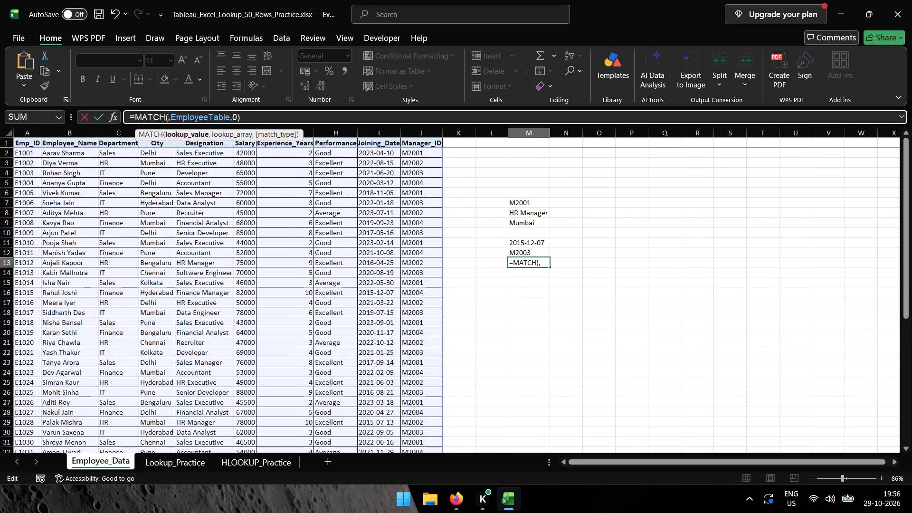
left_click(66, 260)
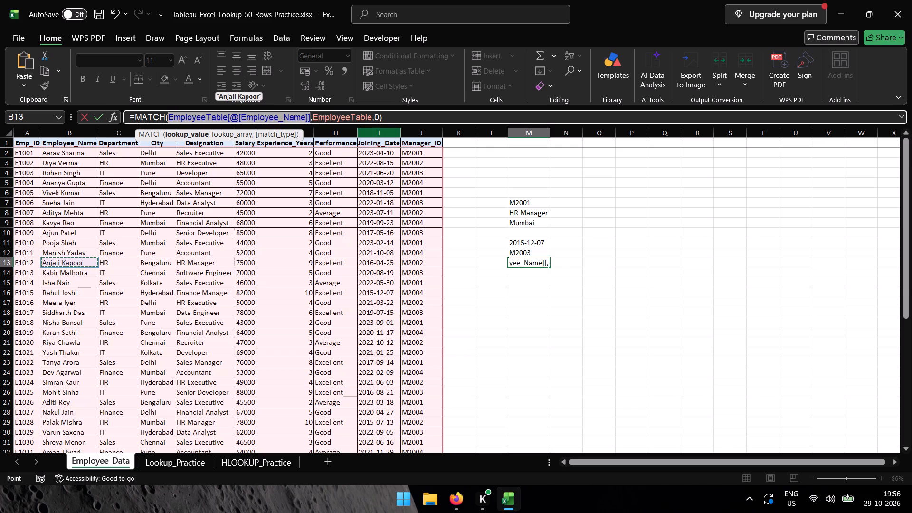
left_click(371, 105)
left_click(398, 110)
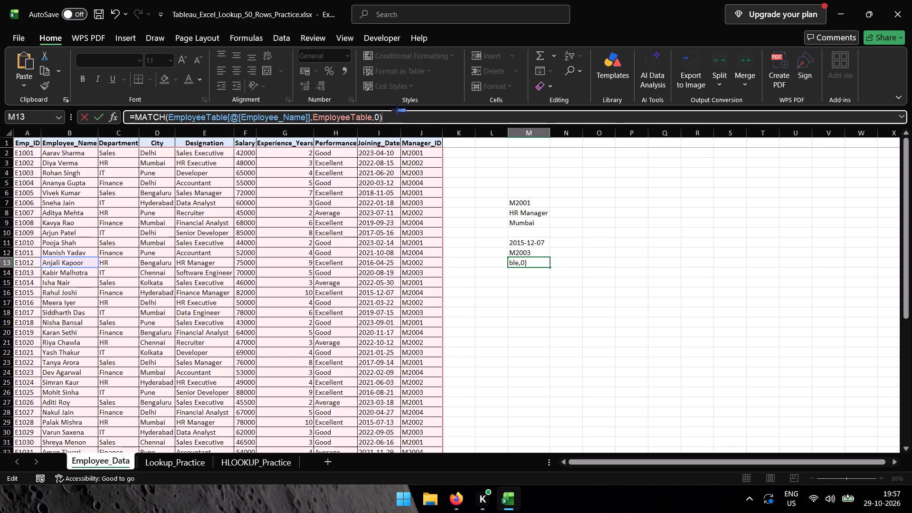
Delete all arguments from M13's formula, keeping only the opening =MATCH(.
key("BackSpace")
key("BackSpace")
key("BackSpace")
key("BackSpace")
key("BackSpace")
key("BackSpace")
key("BackSpace")
key("BackSpace")
key("BackSpace")
key("BackSpace")
key("BackSpace")
key("BackSpace")
key("BackSpace")
key("BackSpace")
key("BackSpace")
key("BackSpace")
key("BackSpace")
key("BackSpace")
key("BackSpace")
key("BackSpace")
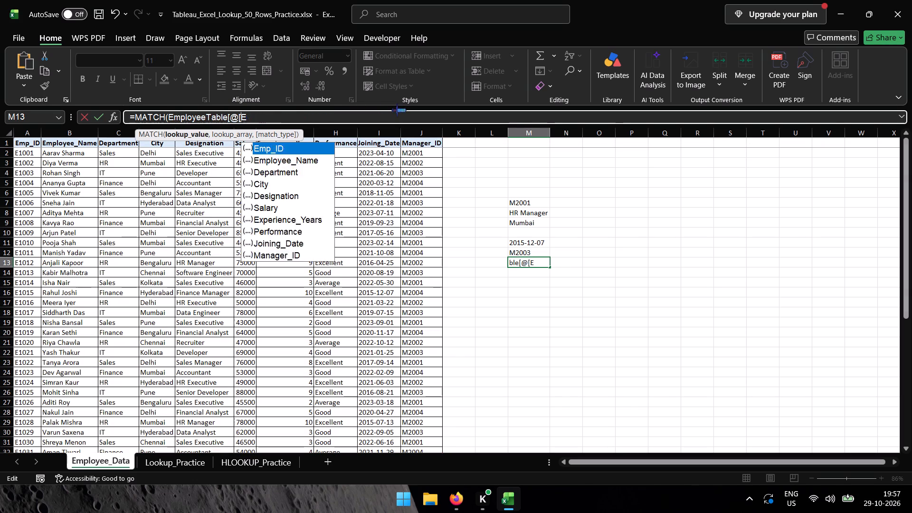
key("BackSpace")
key("BackSpace")
key("BackSpace")
key("BackSpace")
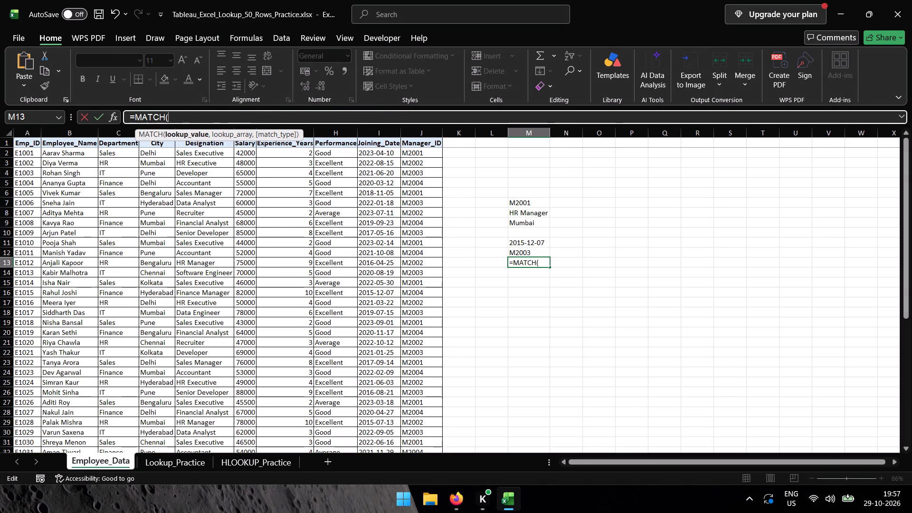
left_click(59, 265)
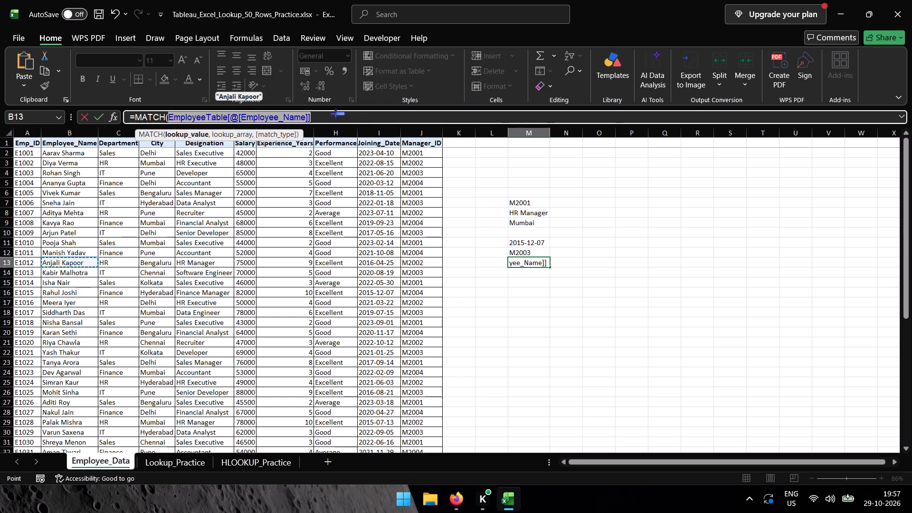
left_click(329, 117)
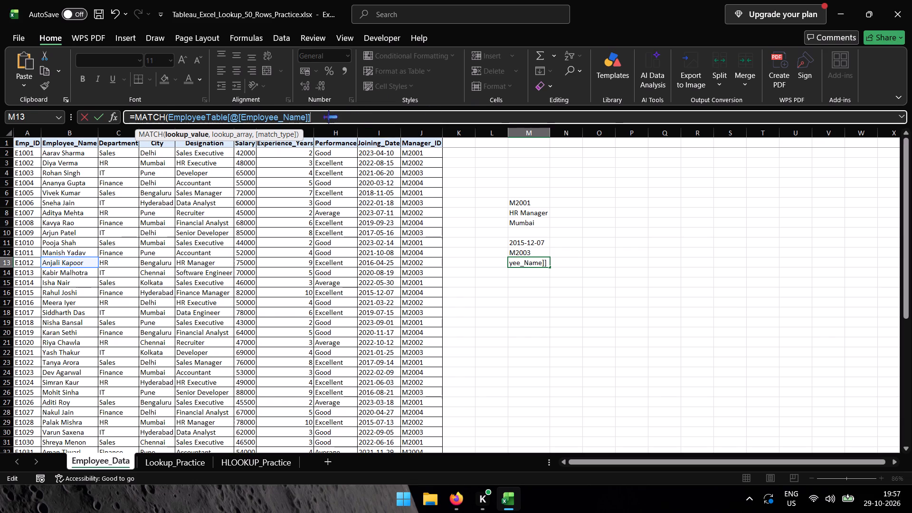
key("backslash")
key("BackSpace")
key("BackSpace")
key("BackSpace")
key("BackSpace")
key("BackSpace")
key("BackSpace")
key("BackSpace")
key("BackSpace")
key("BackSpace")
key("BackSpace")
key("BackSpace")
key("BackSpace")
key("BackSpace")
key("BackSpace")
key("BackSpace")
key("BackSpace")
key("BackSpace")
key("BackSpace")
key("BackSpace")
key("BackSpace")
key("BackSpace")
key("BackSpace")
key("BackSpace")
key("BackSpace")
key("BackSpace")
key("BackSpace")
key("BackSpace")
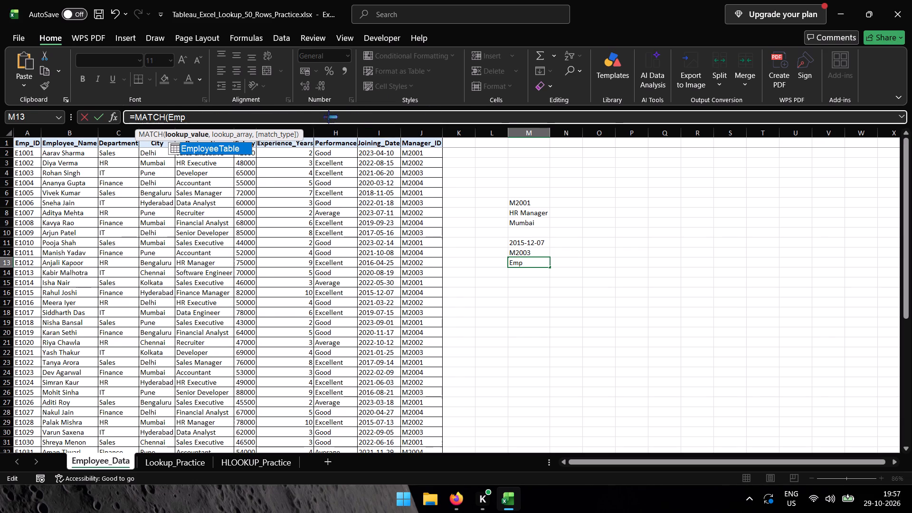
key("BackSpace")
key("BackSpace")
Enter the employee name shown in B13, in quotation marks, as the lookup value of M13's MATCH formula.
key("shift+quotedbl")
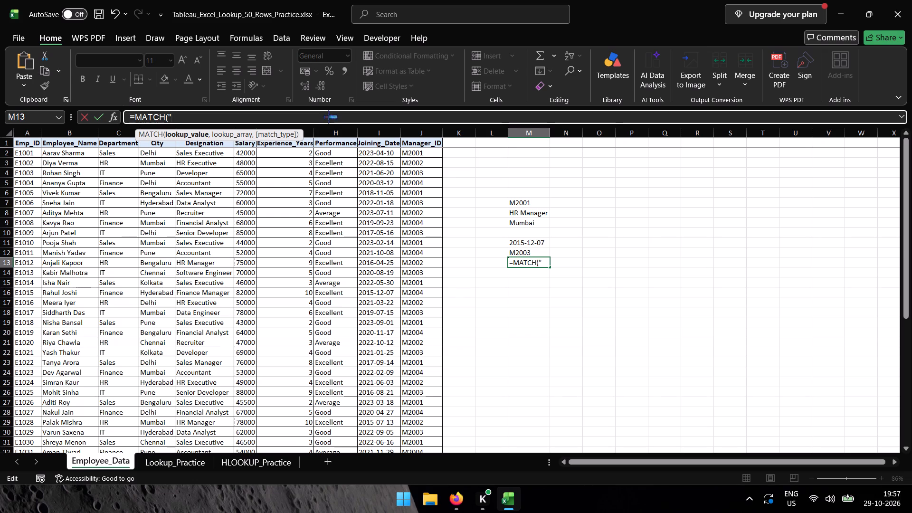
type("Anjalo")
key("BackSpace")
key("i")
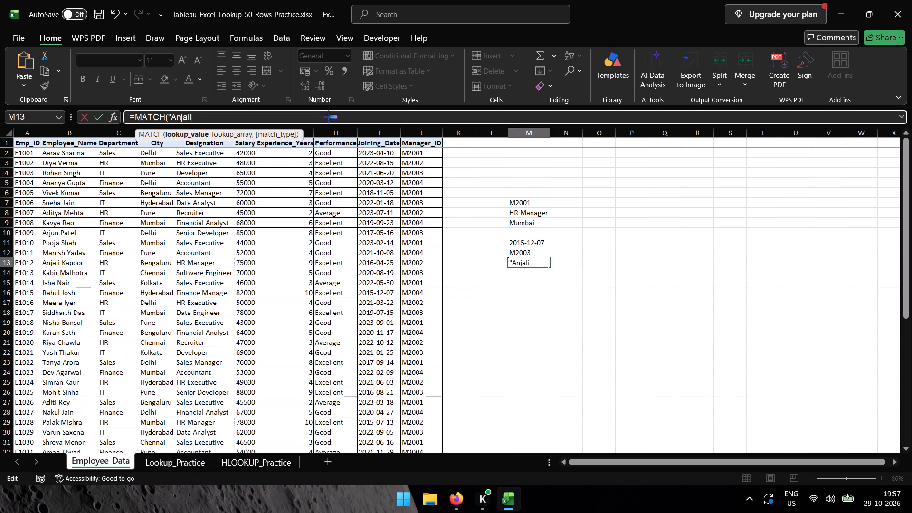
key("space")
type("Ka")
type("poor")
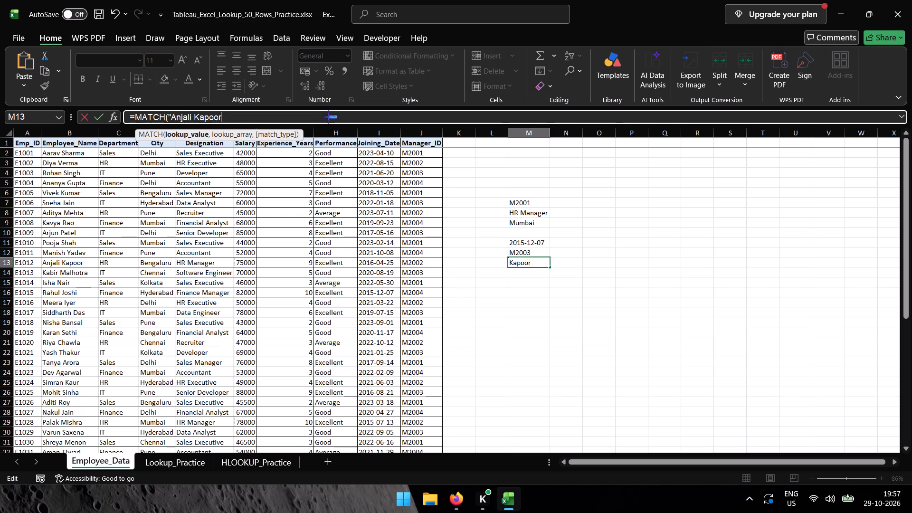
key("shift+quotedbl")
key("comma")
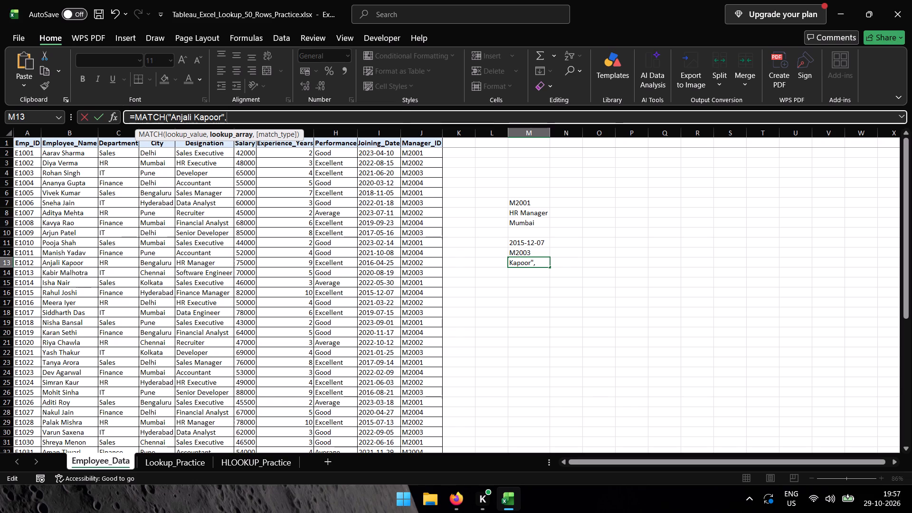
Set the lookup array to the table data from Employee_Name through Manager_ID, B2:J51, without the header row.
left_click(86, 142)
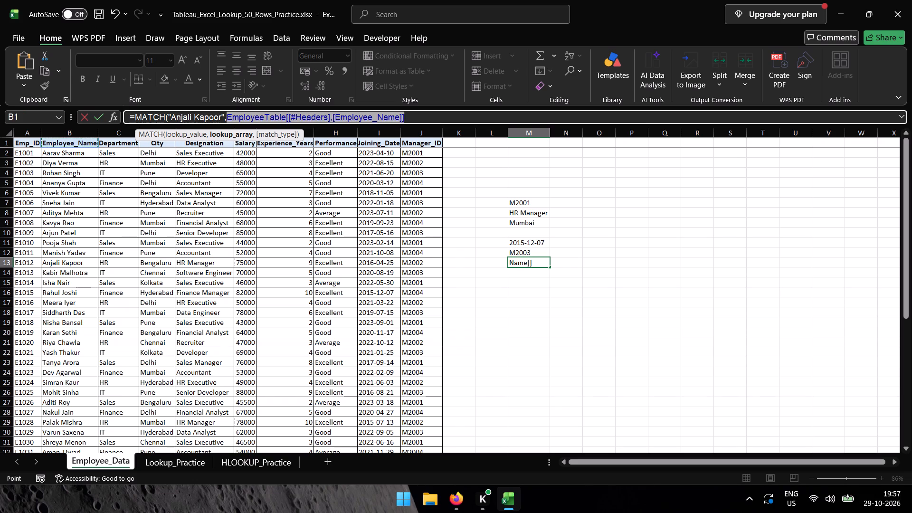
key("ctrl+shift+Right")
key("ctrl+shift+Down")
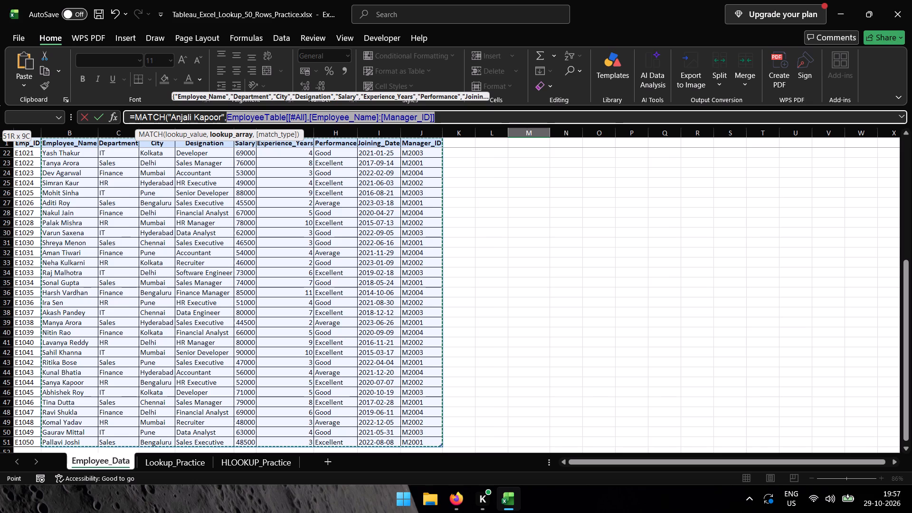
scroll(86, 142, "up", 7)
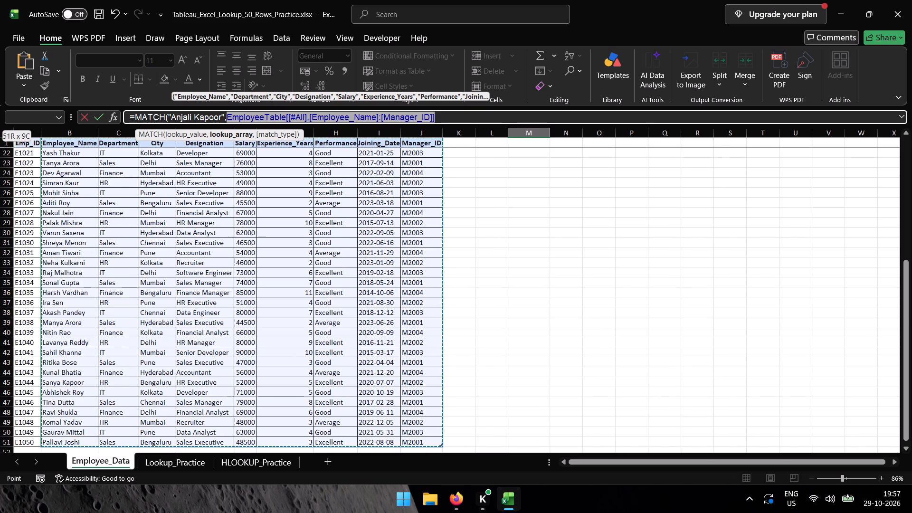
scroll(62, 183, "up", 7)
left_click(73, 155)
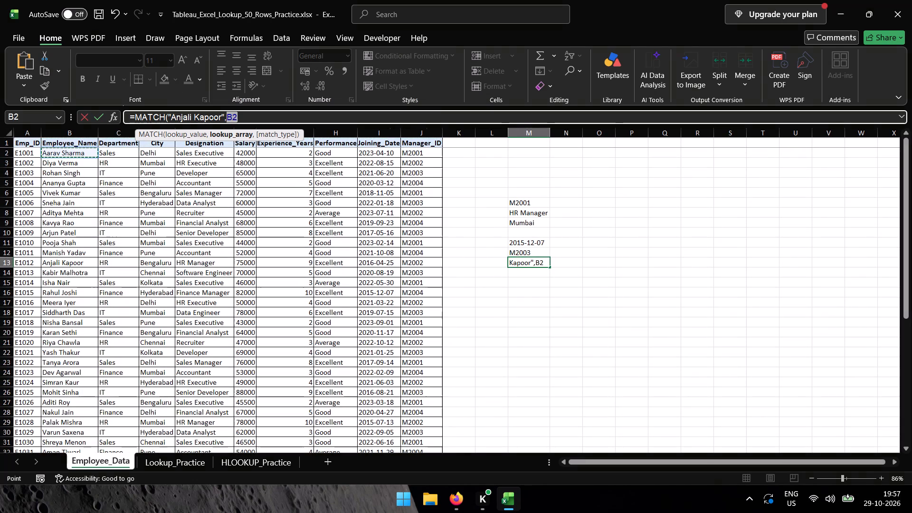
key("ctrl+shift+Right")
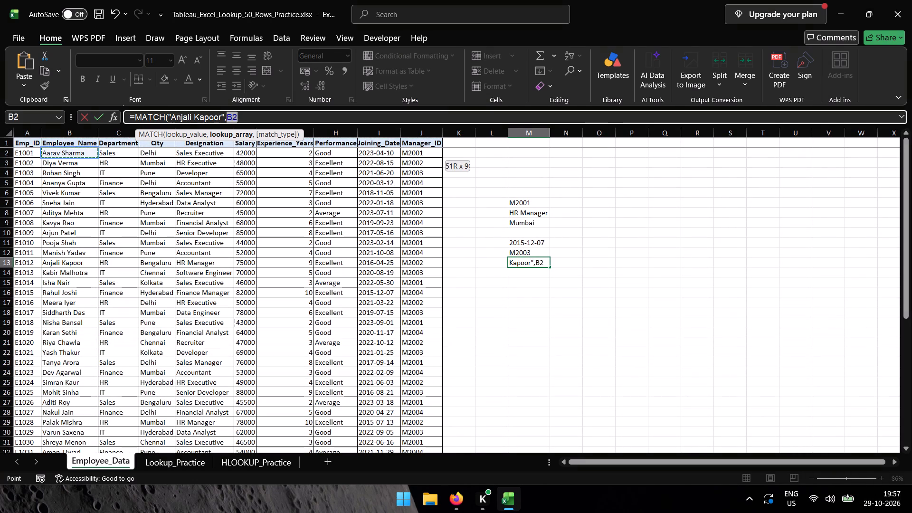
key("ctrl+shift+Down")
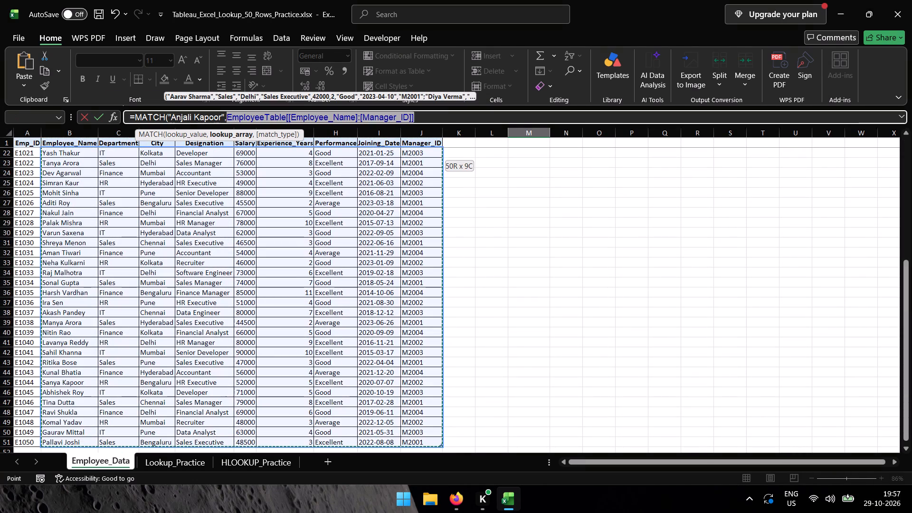
Complete M13's MATCH formula with match type 0 for an exact match and commit it.
key("comma")
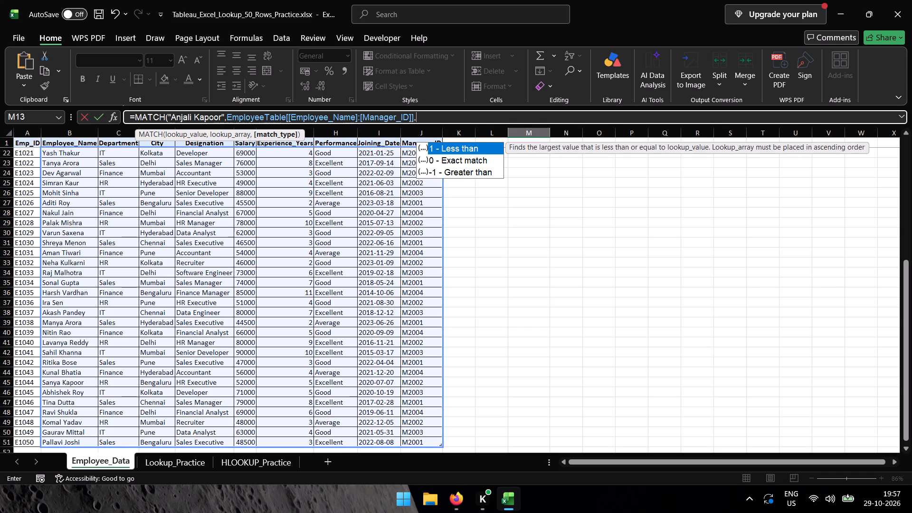
key("Down")
key("Tab")
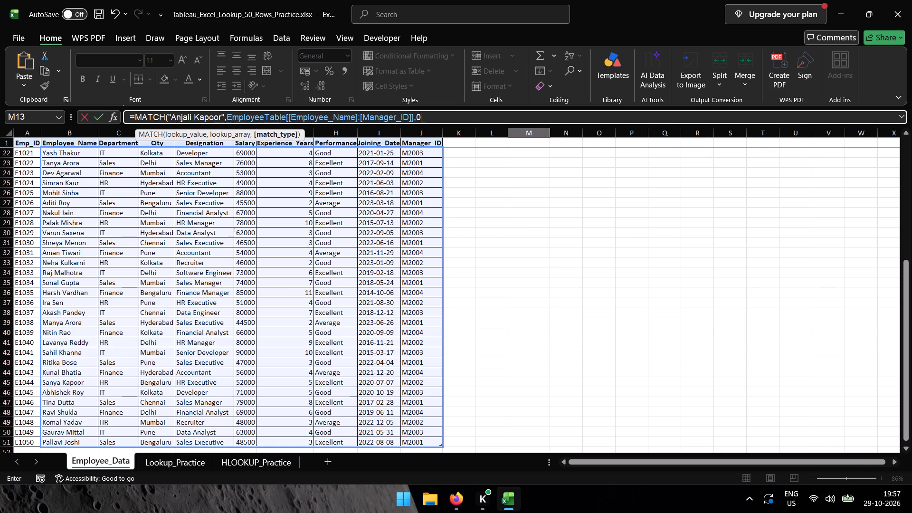
key("shift+parenright")
key("Return")
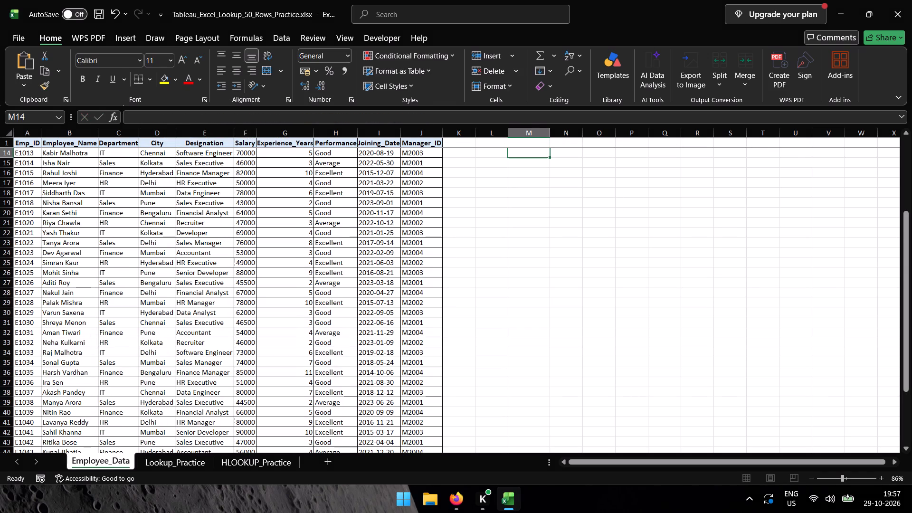
Replace the Manager_ID end of the lookup array in M13's MATCH formula with the cell reference J51.
scroll(508, 272, "up", 2)
left_click(520, 263)
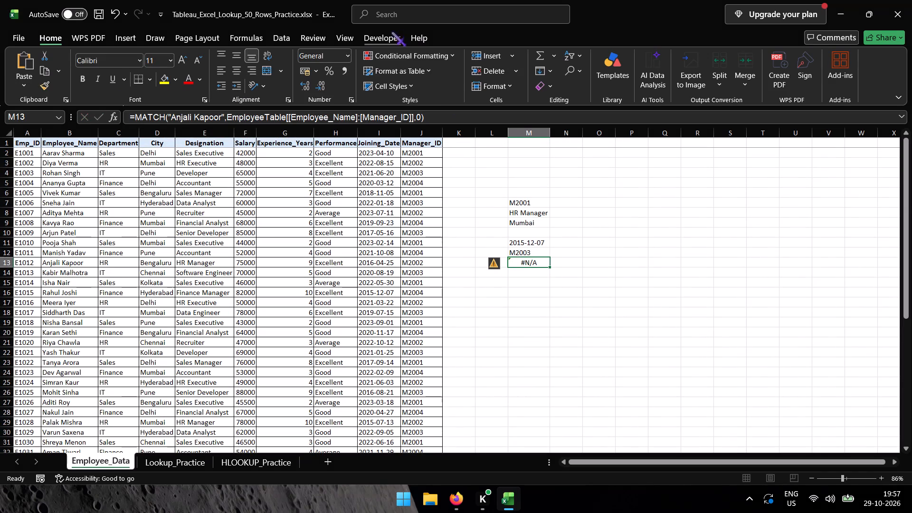
left_click(413, 120)
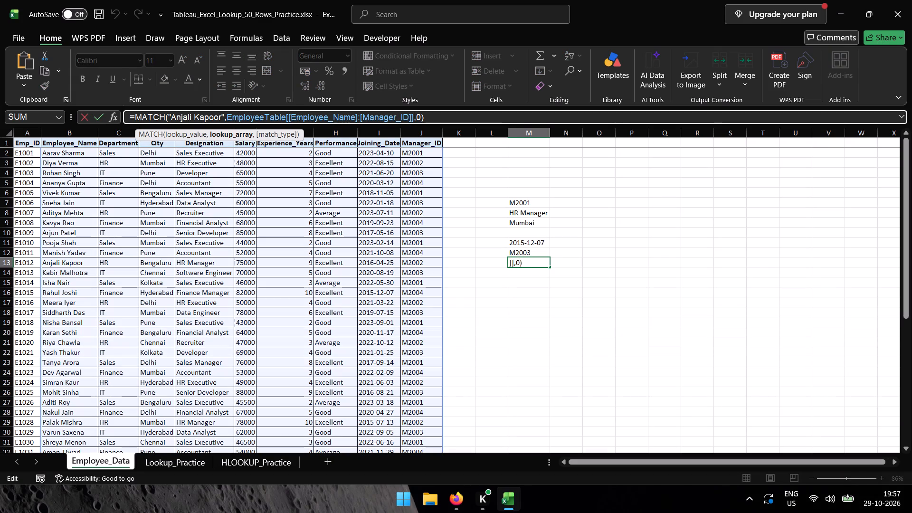
key("BackSpace")
key("BackSpace")
key("BackSpace")
key("BackSpace")
key("BackSpace")
key("BackSpace")
key("BackSpace")
key("BackSpace")
key("BackSpace")
key("BackSpace")
key("BackSpace")
key("BackSpace")
key("BackSpace")
key("BackSpace")
key("BackSpace")
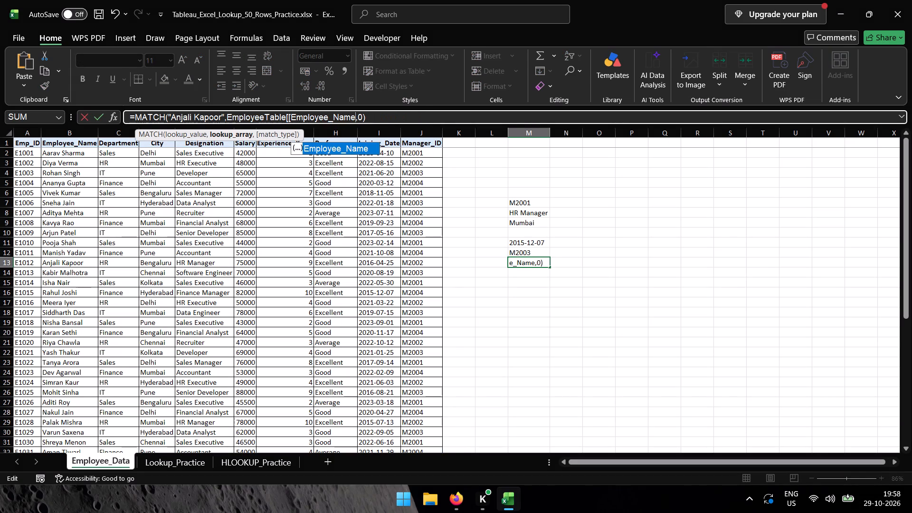
key("shift+colon")
key("j")
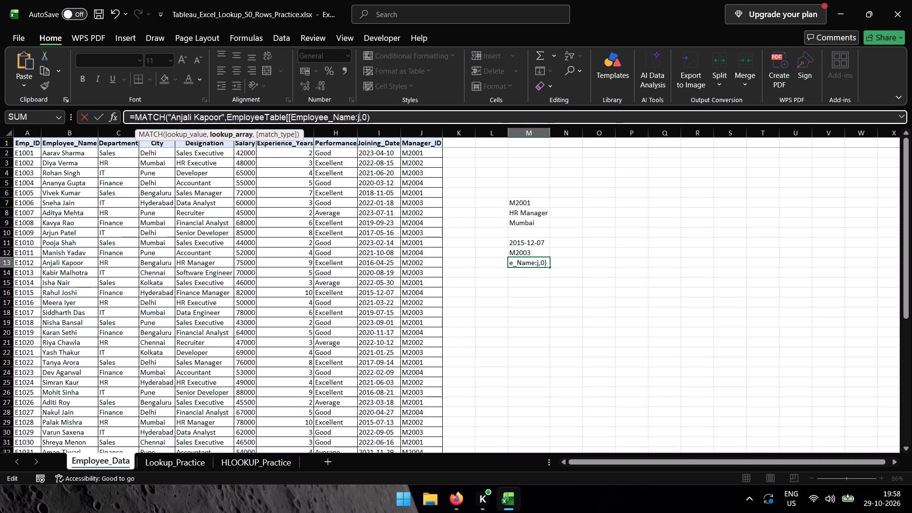
key("BackSpace")
key("shift+j")
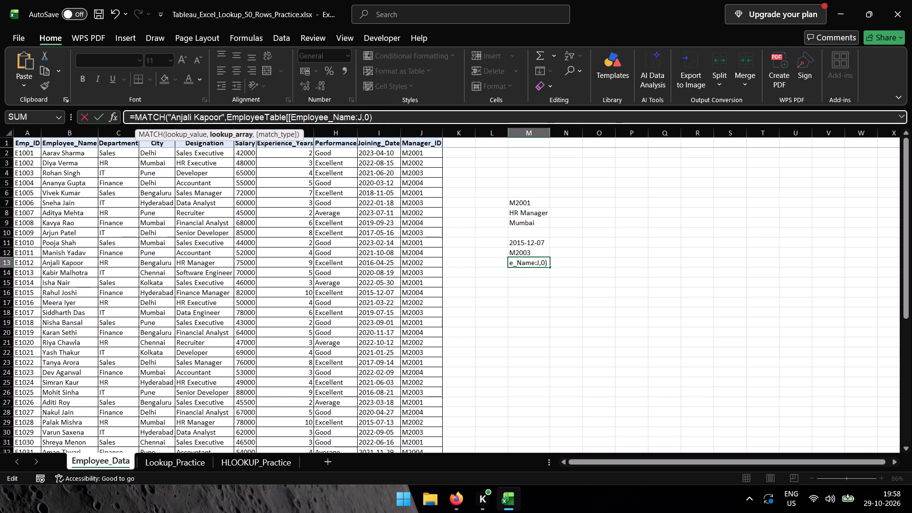
type("51")
Replace the EmployeeTable reference at the start of M13's lookup array with B1, making it B1:J51, and commit the formula.
key("Left")
key("Left")
key("Left")
key("Left")
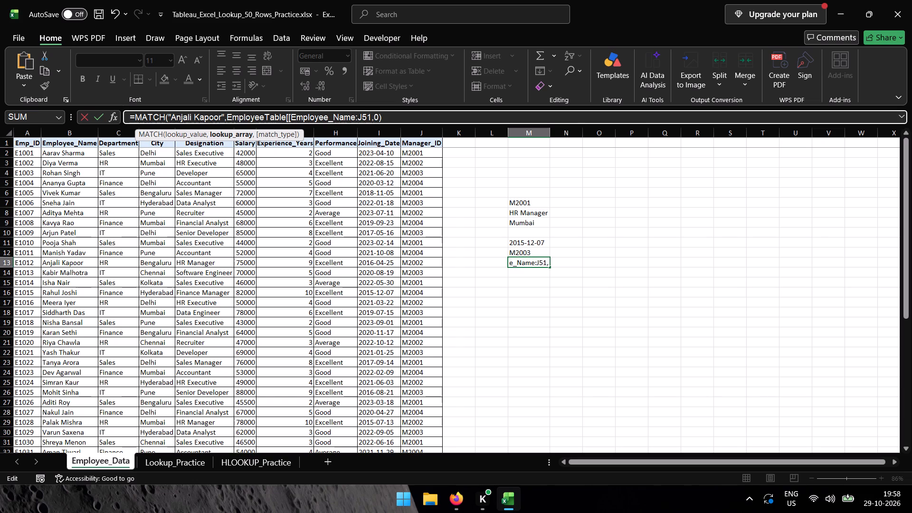
key("Left")
key("0")
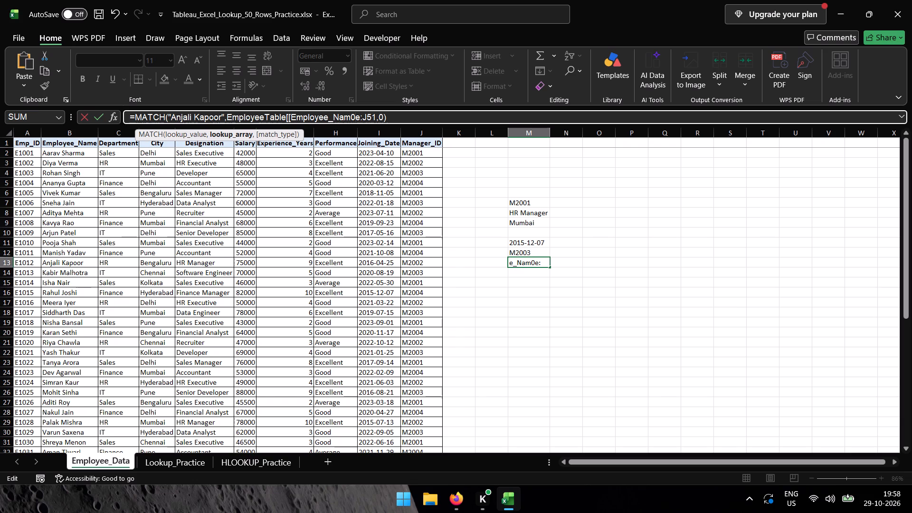
key("Right")
key("BackSpace")
key("BackSpace")
key("BackSpace")
key("BackSpace")
key("BackSpace")
key("BackSpace")
key("BackSpace")
key("BackSpace")
key("BackSpace")
key("BackSpace")
key("BackSpace")
key("BackSpace")
key("BackSpace")
key("BackSpace")
key("BackSpace")
key("BackSpace")
key("BackSpace")
key("BackSpace")
key("BackSpace")
key("BackSpace")
key("BackSpace")
key("BackSpace")
key("BackSpace")
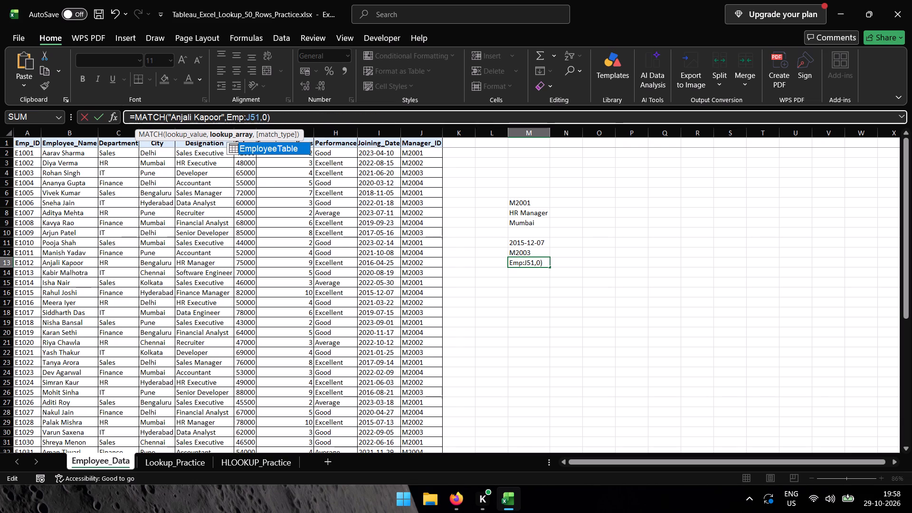
key("BackSpace")
key("BackSpace")
key("BackSpace")
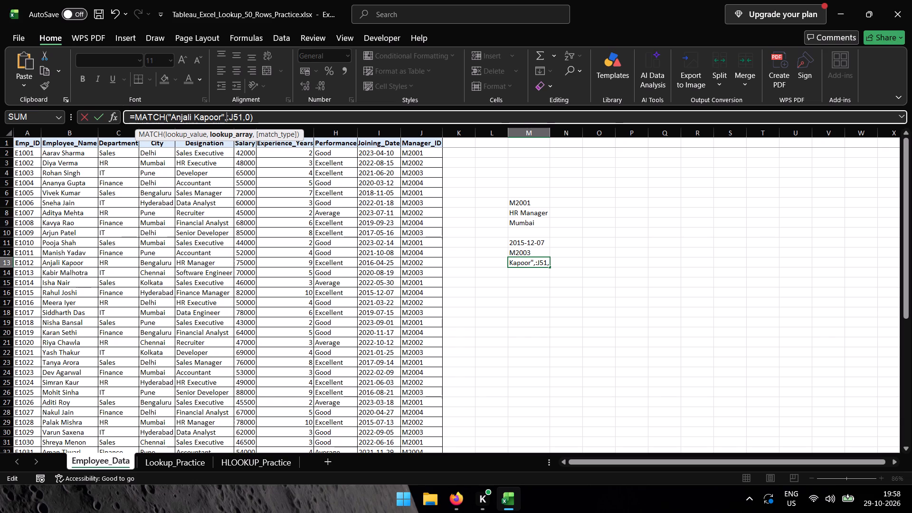
type("G|")
key("shift+BackSpace")
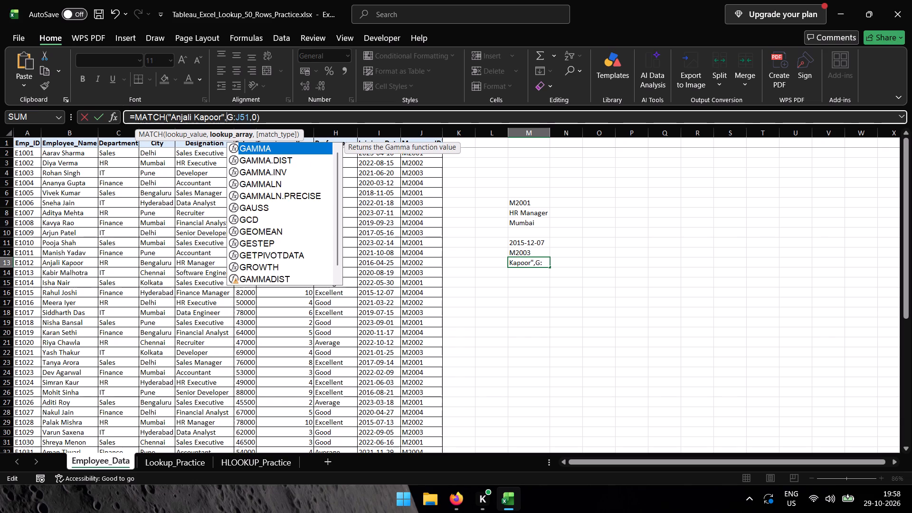
key("shift+BackSpace")
key("shift+b")
key("1")
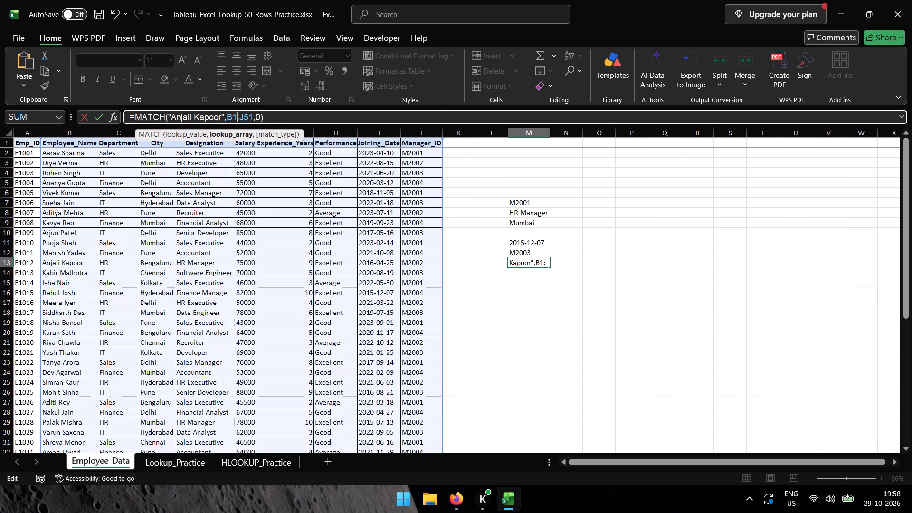
left_click(424, 116)
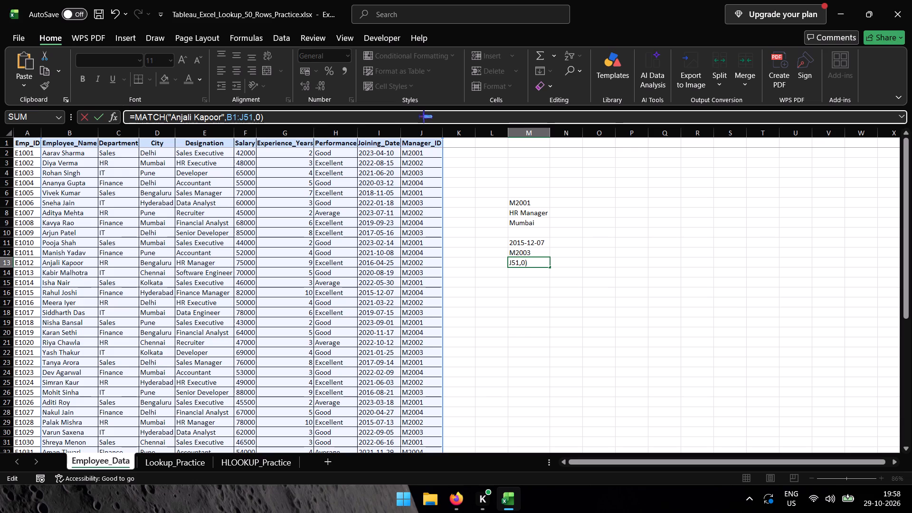
key("Return")
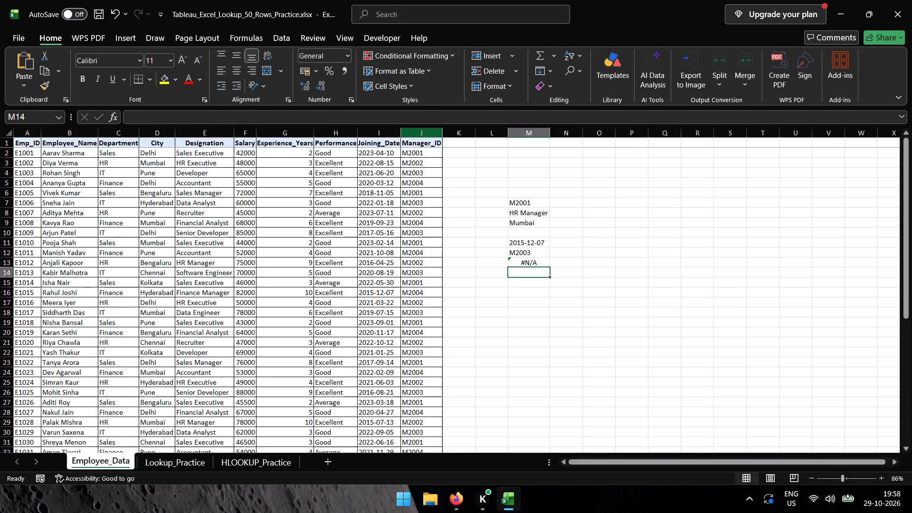
Change the lookup array in M13's MATCH formula to the single column B1:B51 and commit it.
left_click(543, 264)
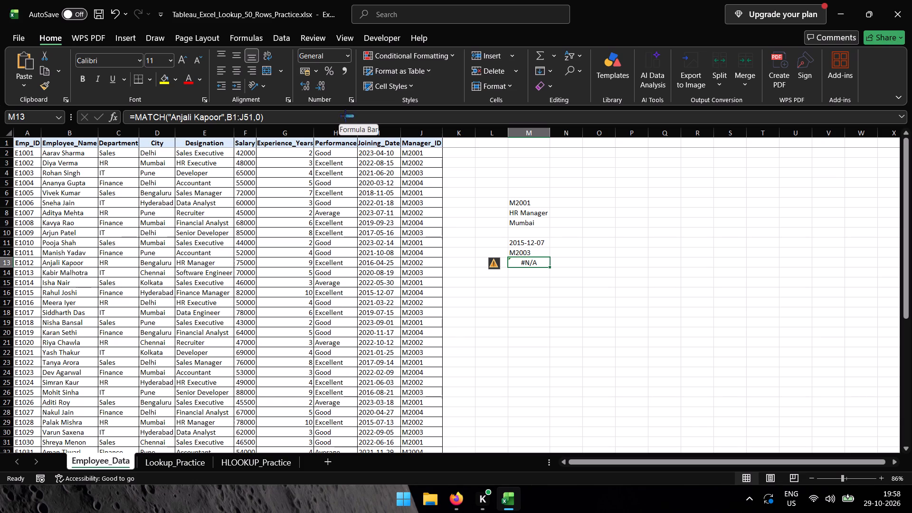
left_click(245, 116)
key("BackSpace")
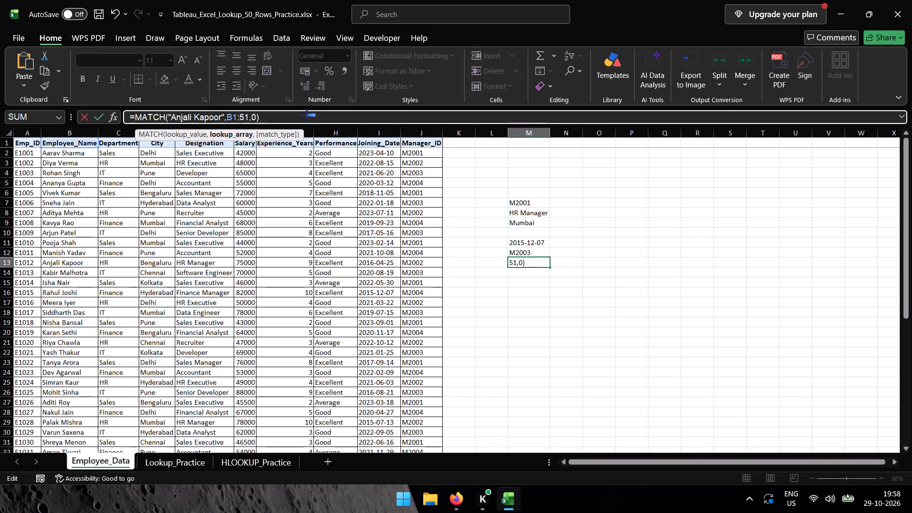
key("shift+b")
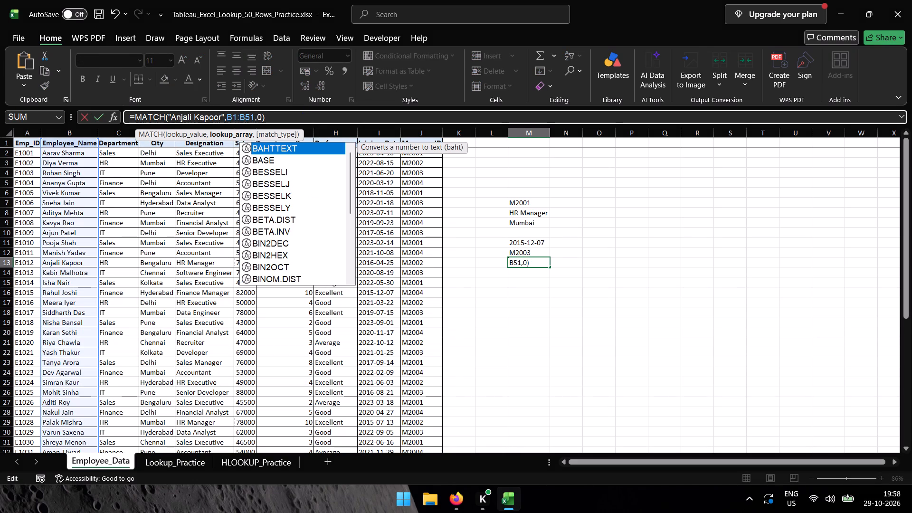
left_click(373, 119)
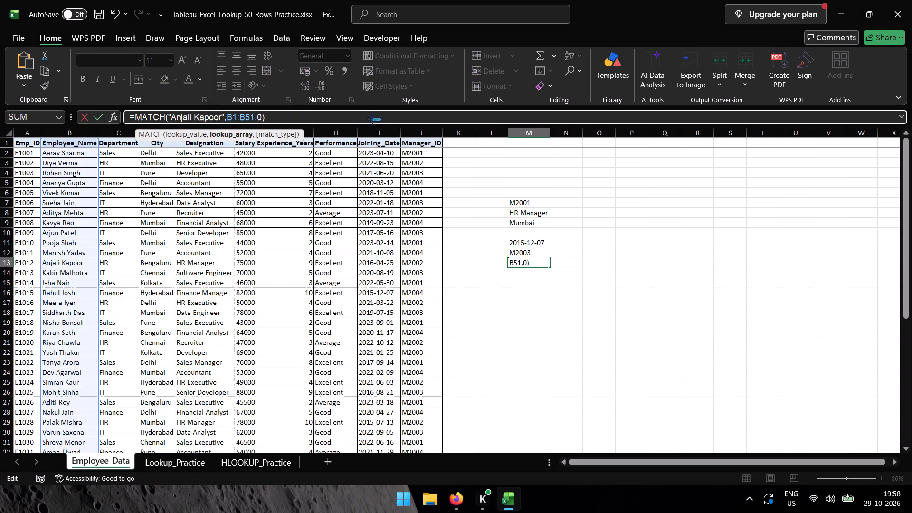
key("Return")
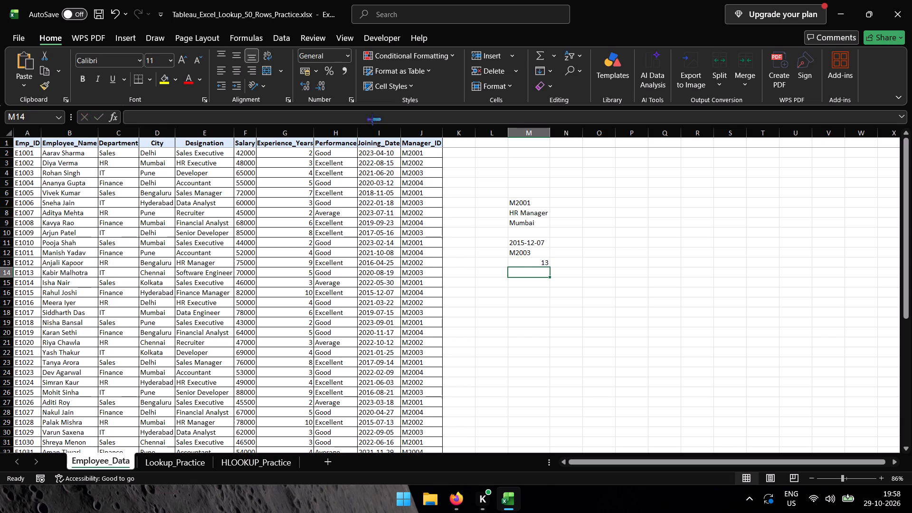
Replace the B1:B51 lookup array in M13's MATCH formula with the whole column B:B and commit it.
left_click(530, 262)
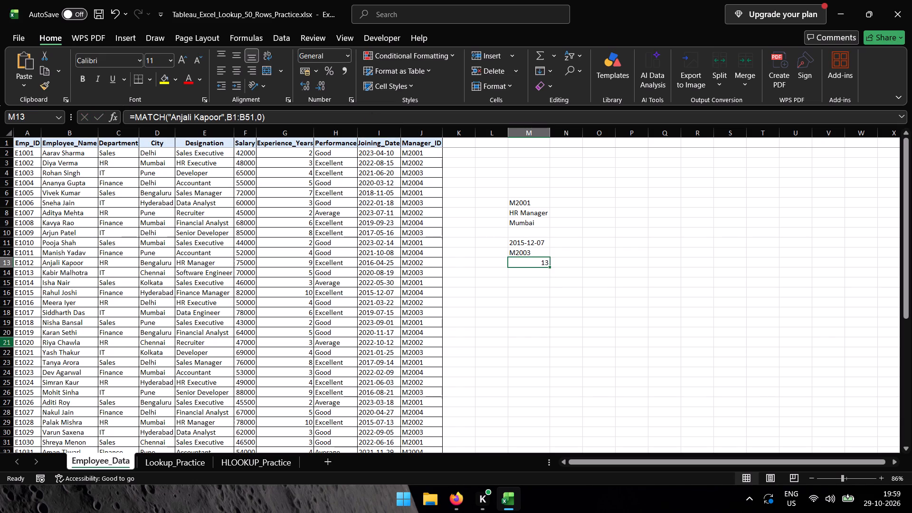
left_click(73, 261)
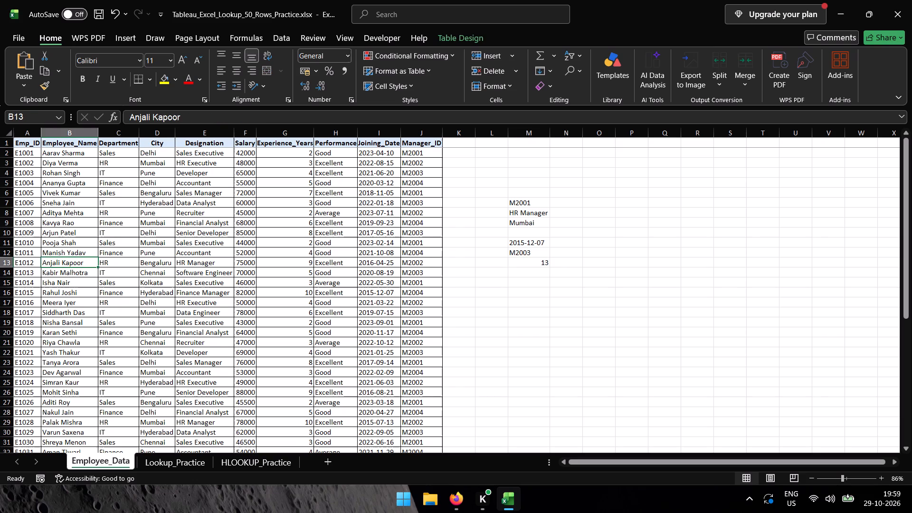
left_click(515, 263)
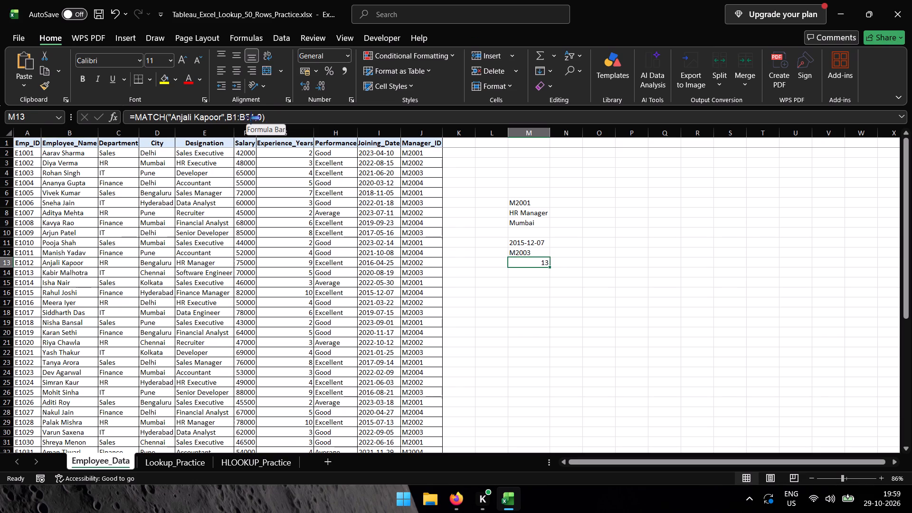
left_click(251, 116)
key("Down")
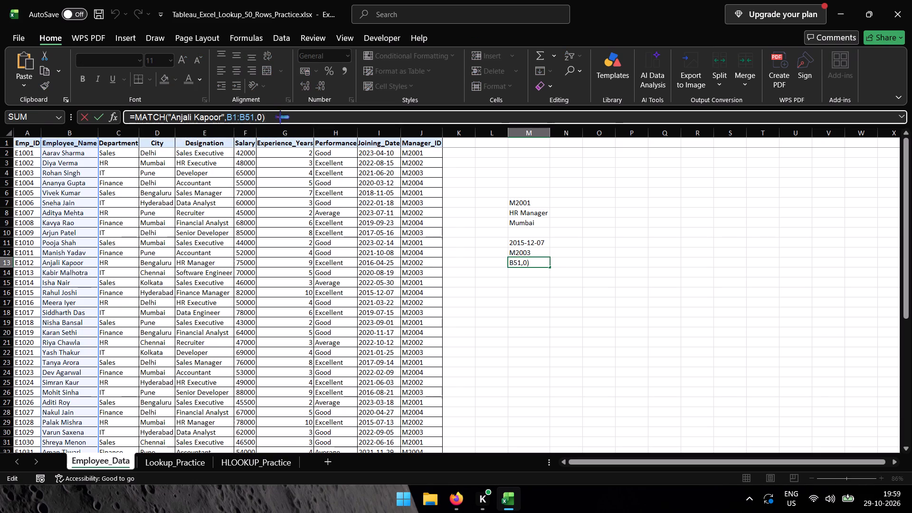
key("Left")
key("Left")
key("Left")
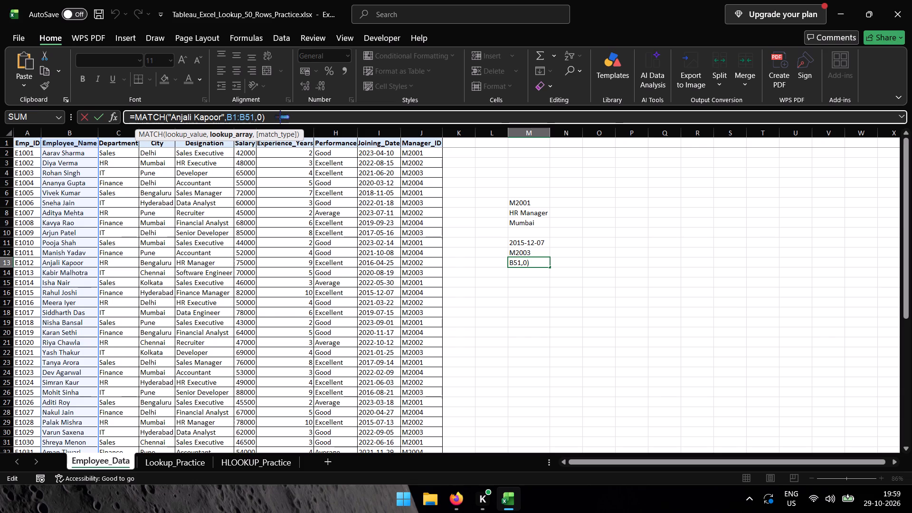
key("BackSpace")
key("BackSpace")
key("BackSpace")
key("BackSpace")
key("BackSpace")
key("BackSpace")
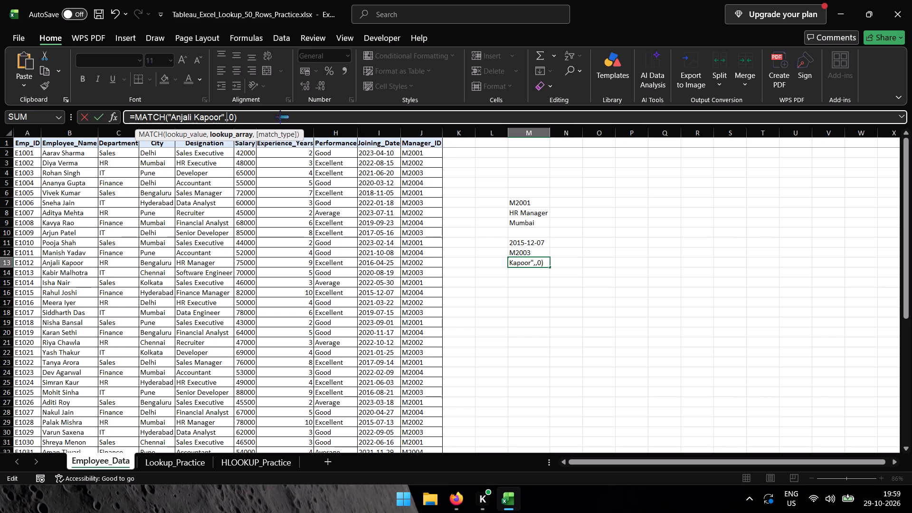
left_click(71, 137)
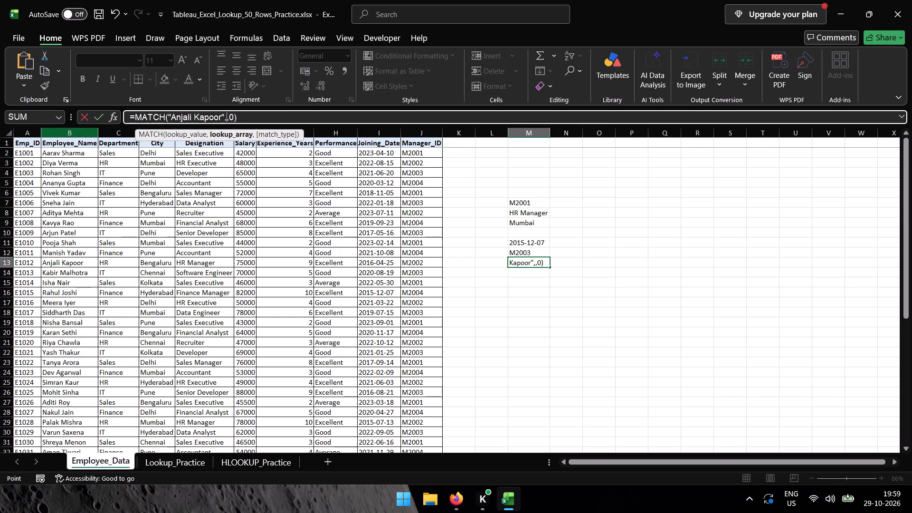
left_click(260, 115)
key("Return")
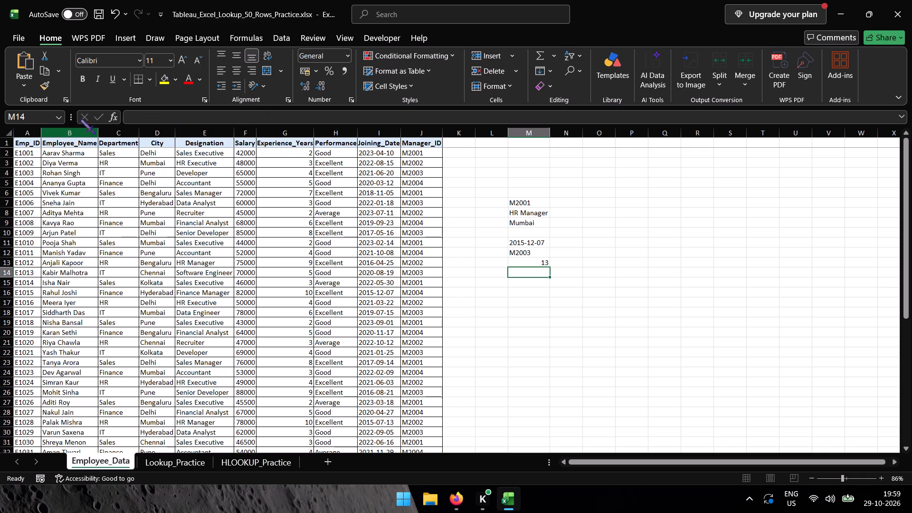
Turn on filtering for the header row of the whole employee table.
left_click(31, 140)
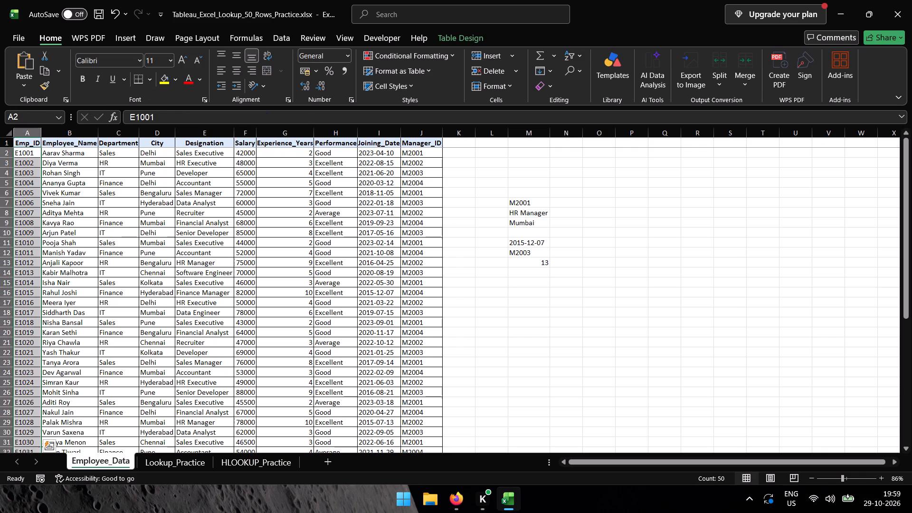
key("ctrl+a")
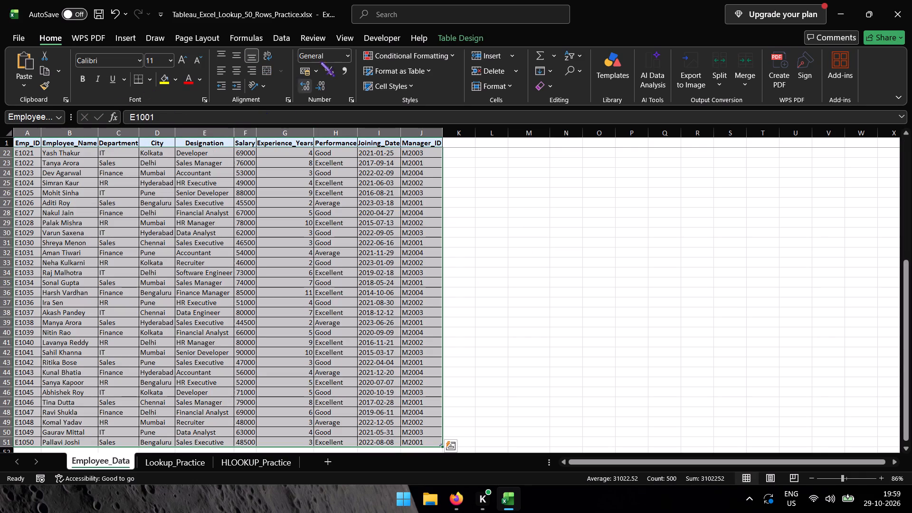
left_click(285, 35)
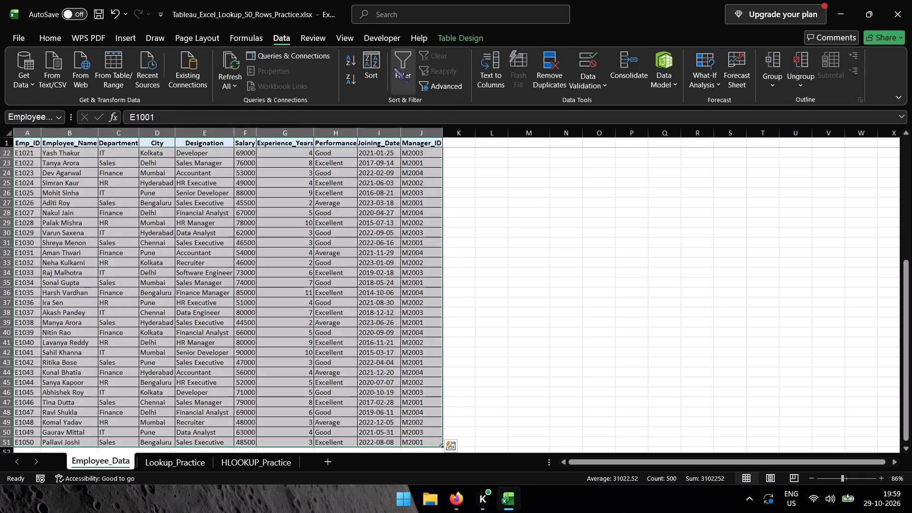
left_click(395, 71)
left_click(546, 299)
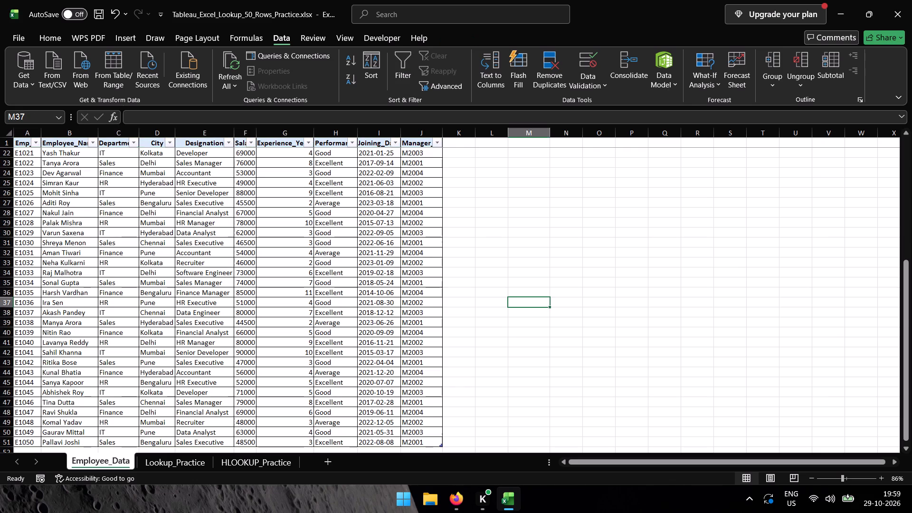
scroll(445, 282, "up", 4)
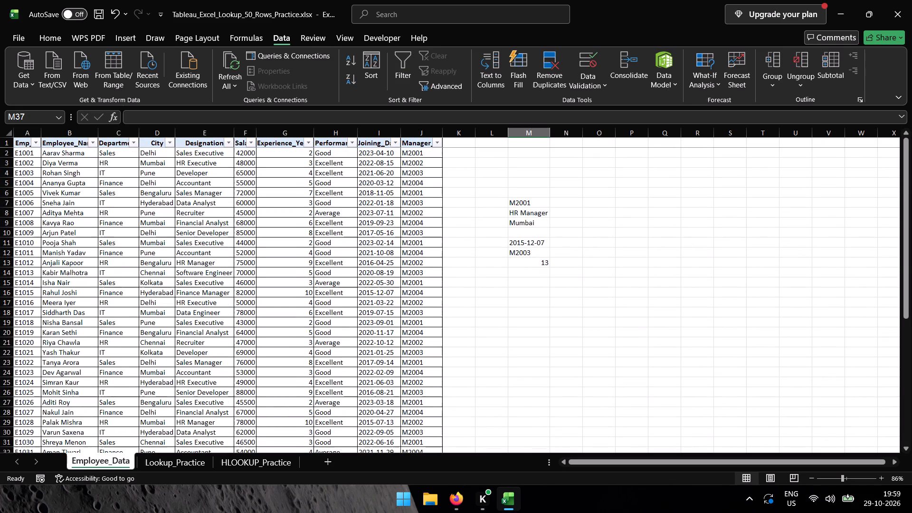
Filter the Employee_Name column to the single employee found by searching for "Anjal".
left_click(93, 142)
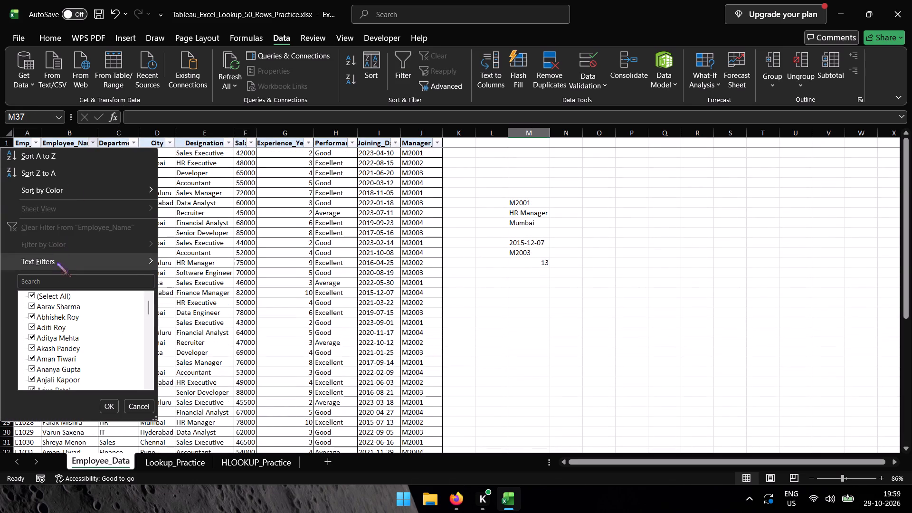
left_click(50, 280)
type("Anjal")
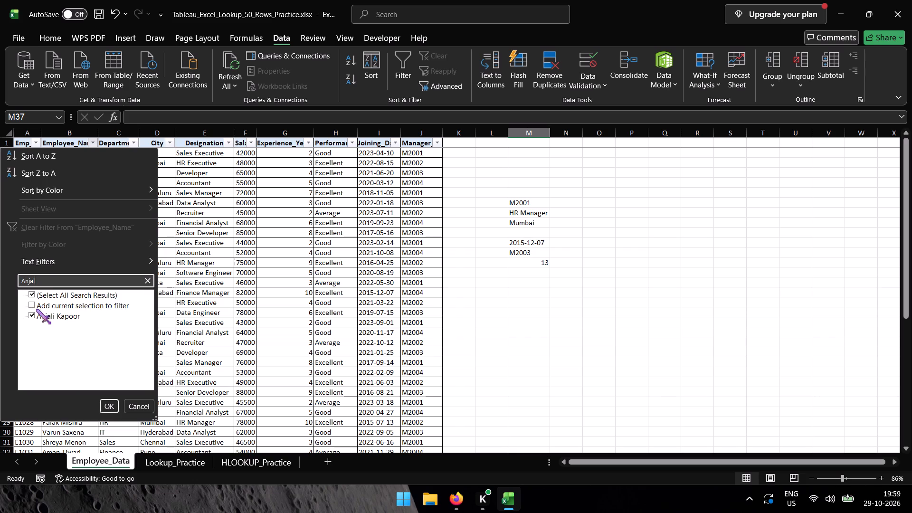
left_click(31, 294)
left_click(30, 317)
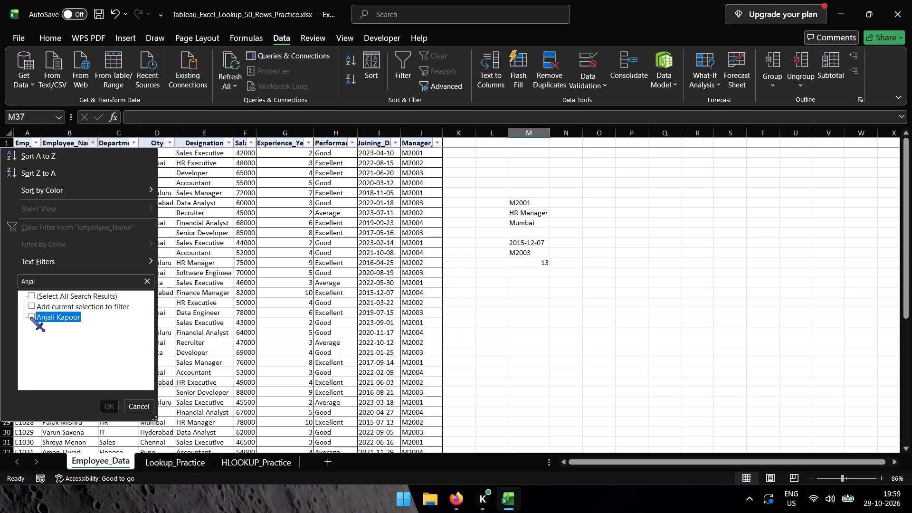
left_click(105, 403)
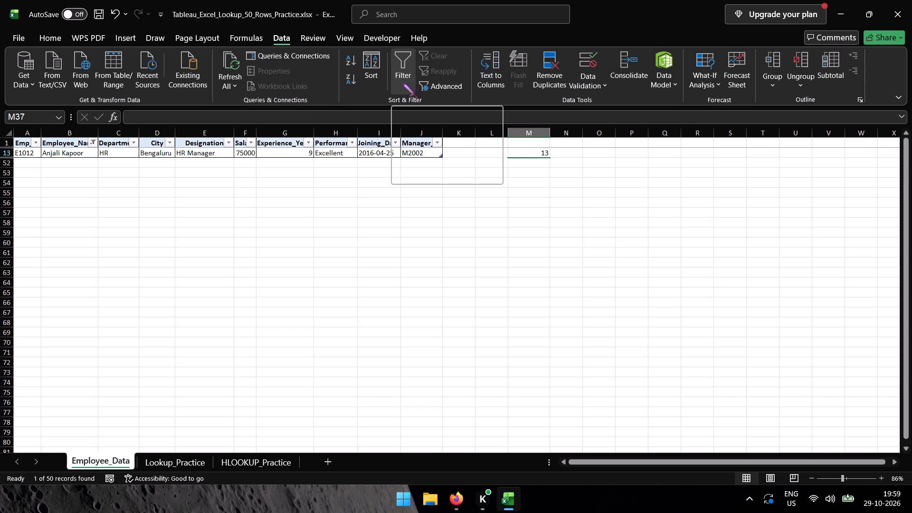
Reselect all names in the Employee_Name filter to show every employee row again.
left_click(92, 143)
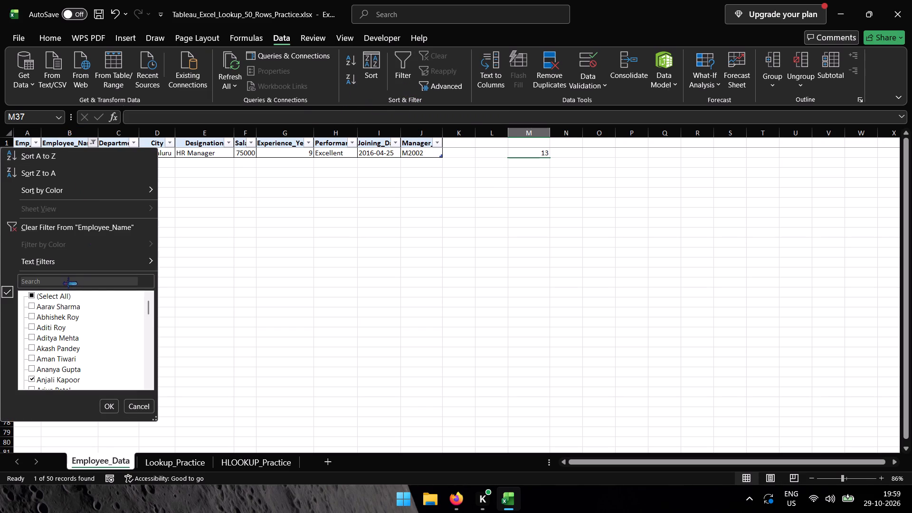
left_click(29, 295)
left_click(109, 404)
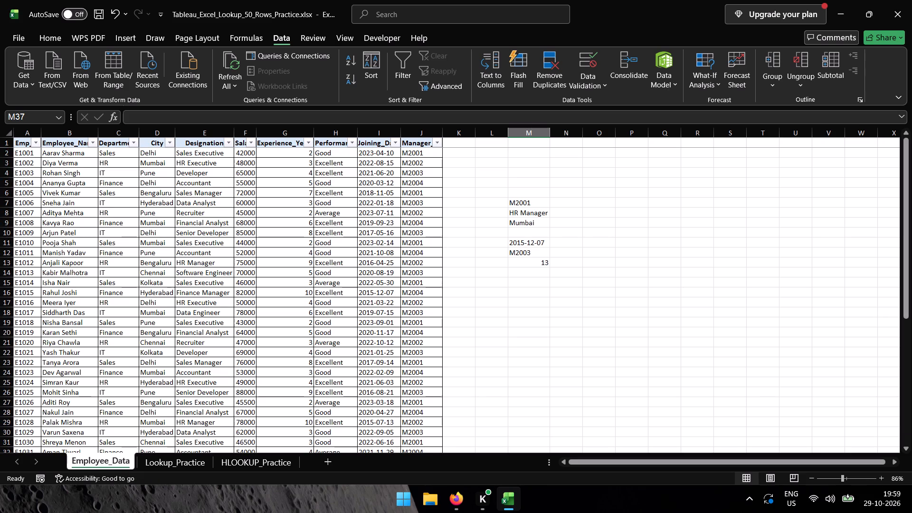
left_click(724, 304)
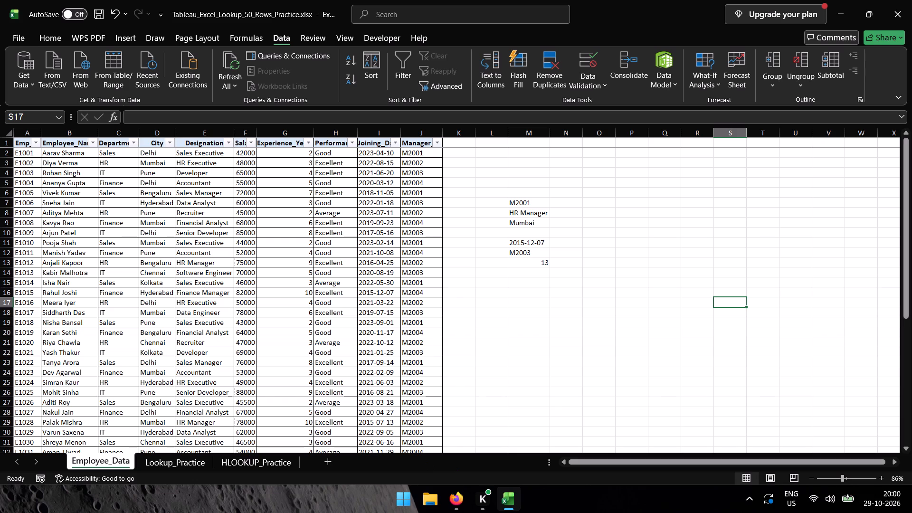
Close the Tableau_Excel_Lookup_50_Rows_Practice workbook.
left_click(911, 3)
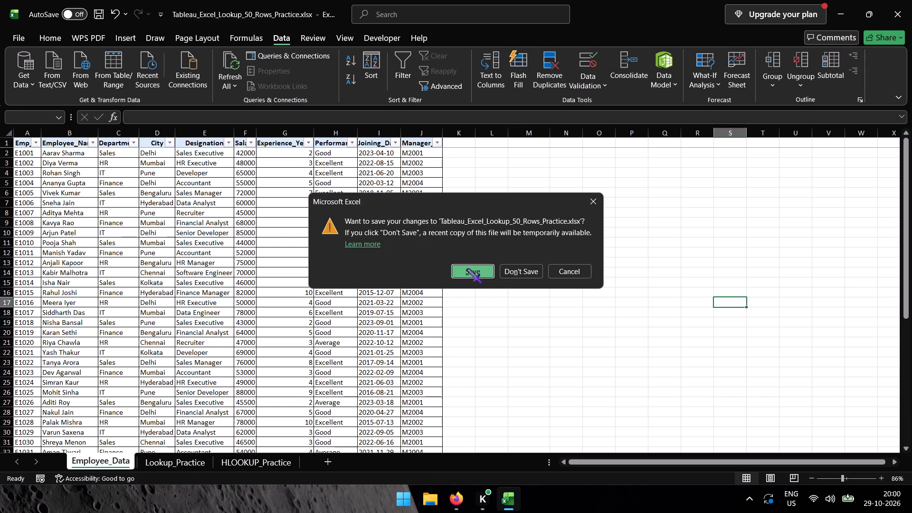